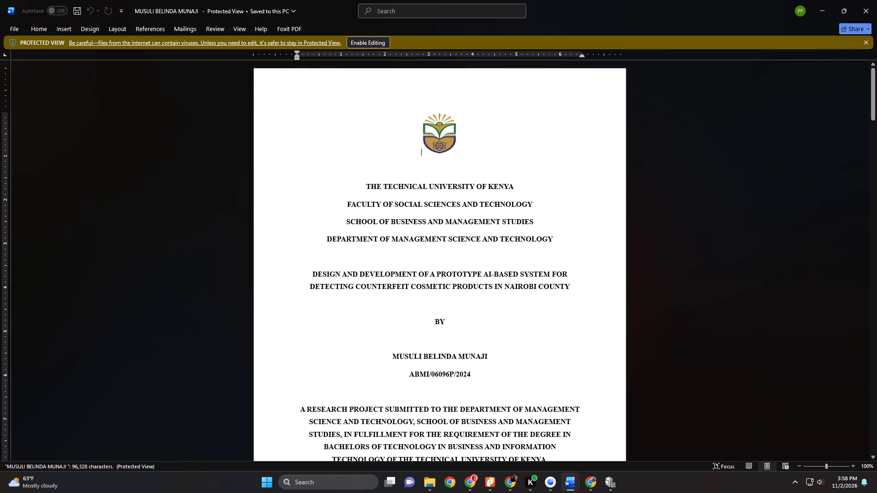
# Enable editing of the protected document and zoom out to 50% to show several pages at once.
pyautogui.click(368, 41)
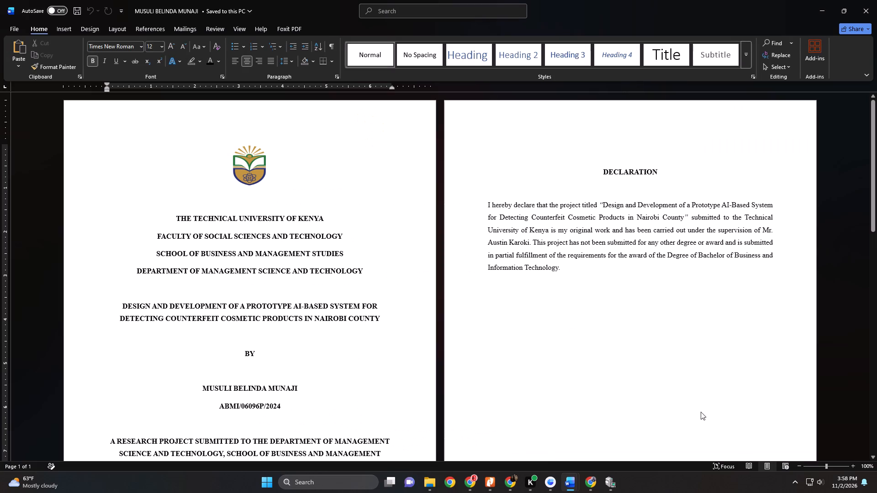
pyautogui.tripleClick(800, 468)
pyautogui.doubleClick(800, 468)
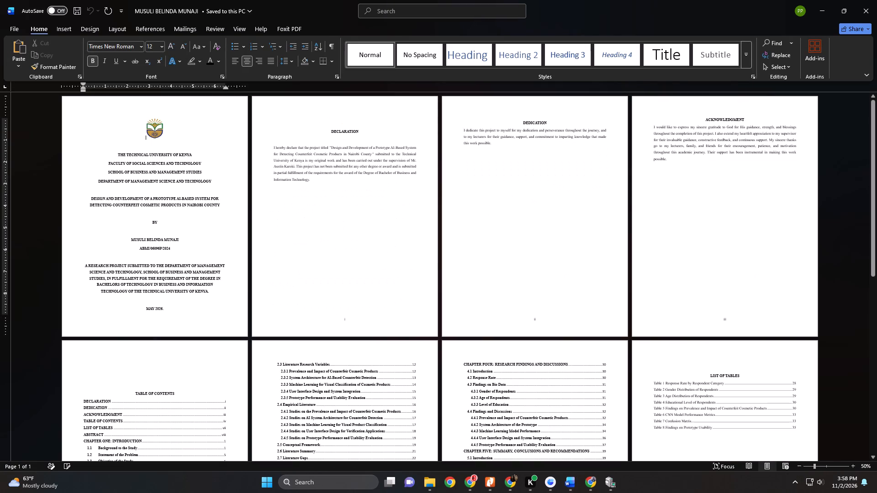
pyautogui.scroll(-1, 413, 193)
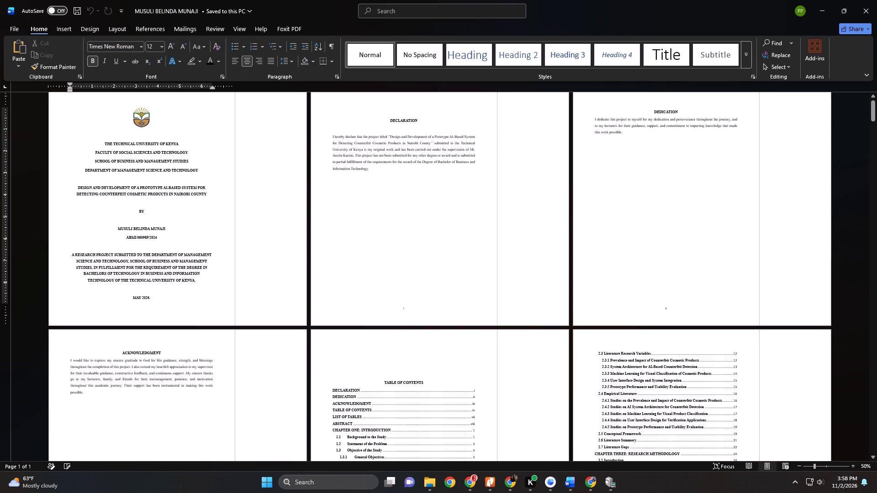
pyautogui.scroll(-3, 257, 318)
pyautogui.scroll(1, 265, 316)
pyautogui.scroll(-2, 265, 316)
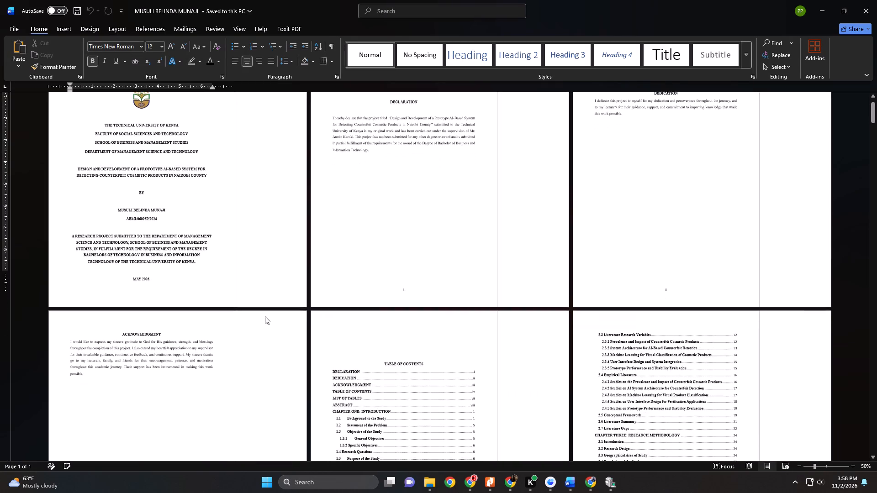
pyautogui.scroll(-6, 265, 316)
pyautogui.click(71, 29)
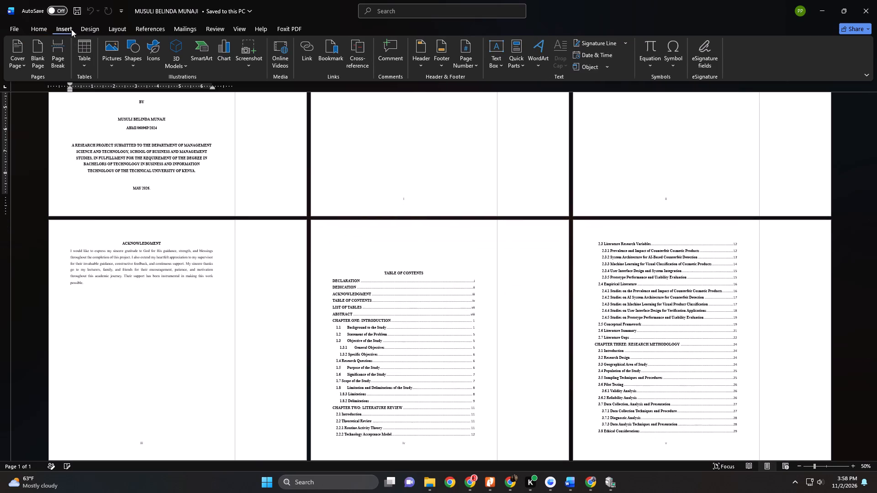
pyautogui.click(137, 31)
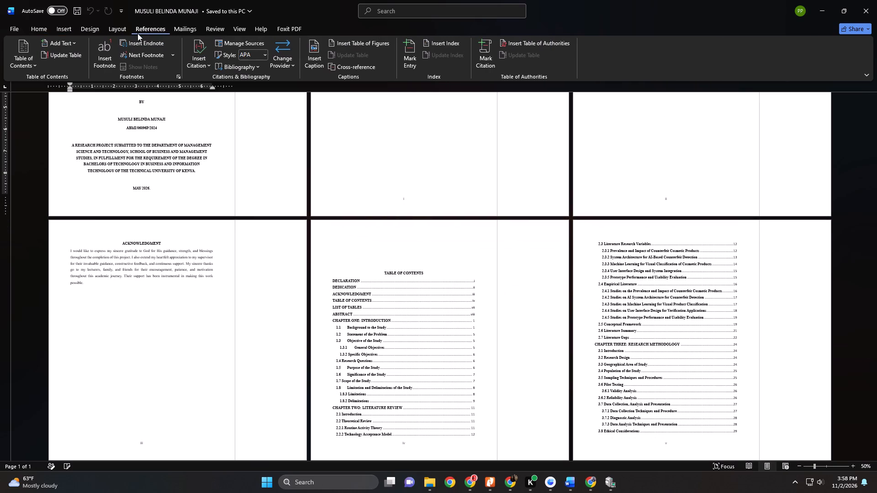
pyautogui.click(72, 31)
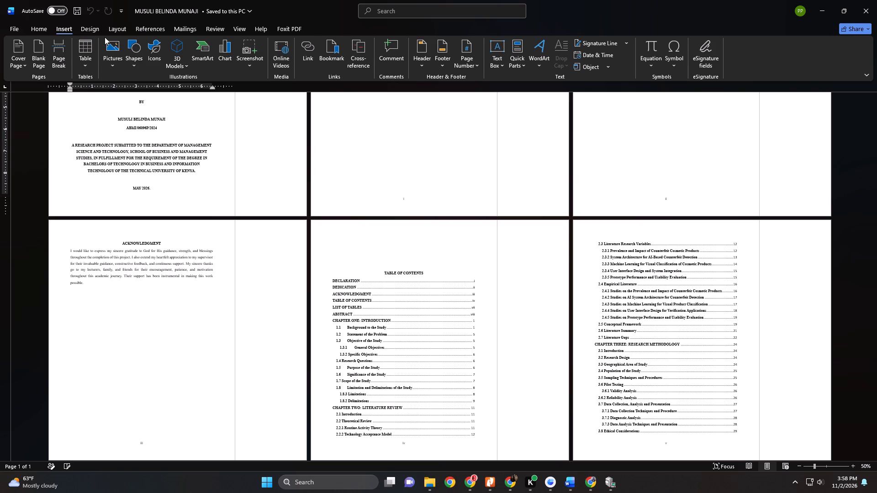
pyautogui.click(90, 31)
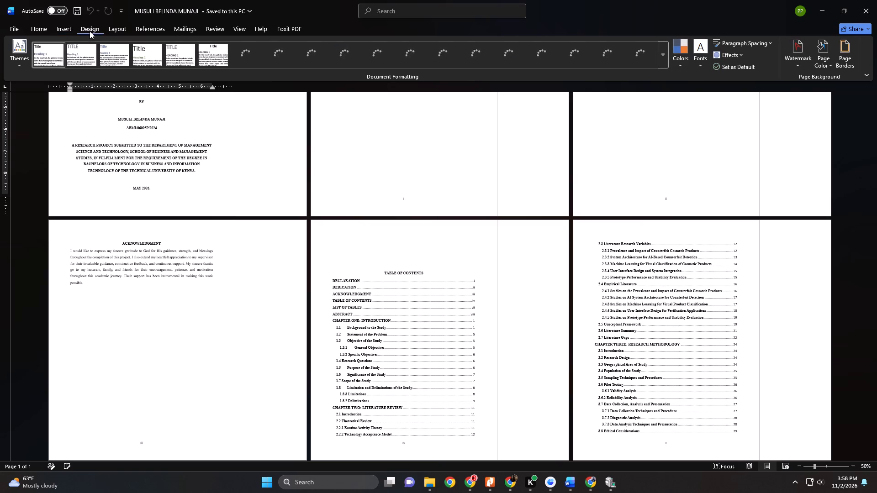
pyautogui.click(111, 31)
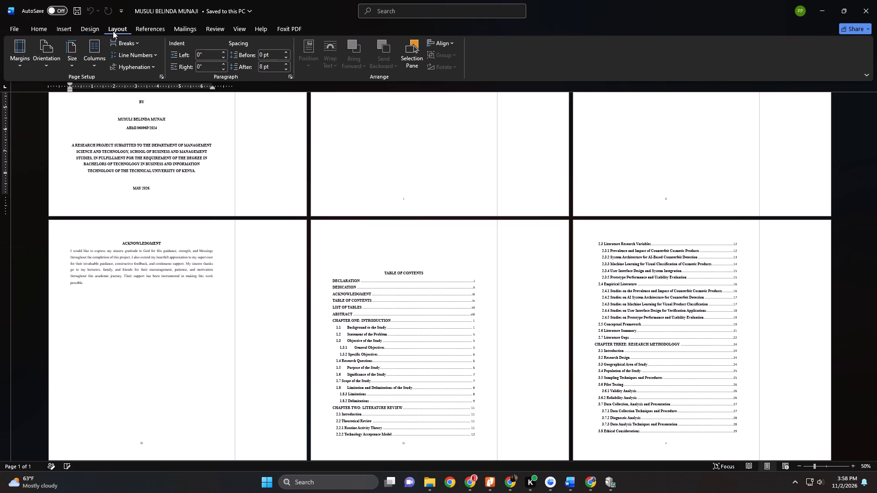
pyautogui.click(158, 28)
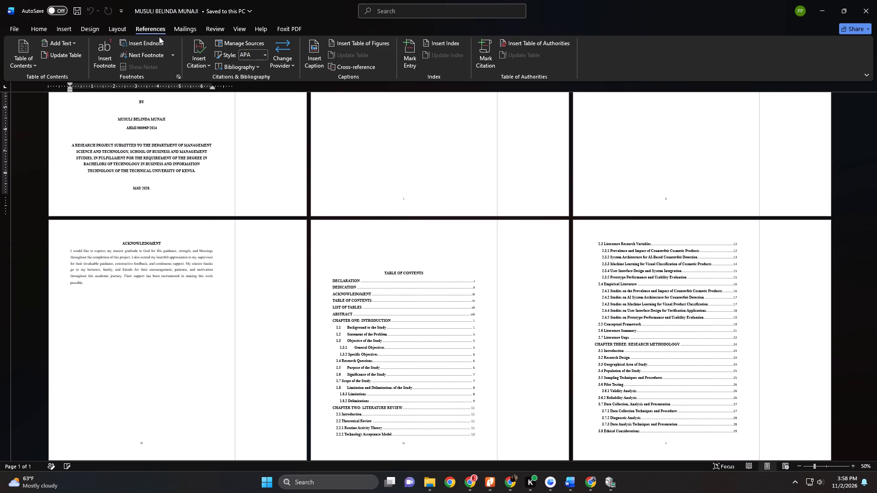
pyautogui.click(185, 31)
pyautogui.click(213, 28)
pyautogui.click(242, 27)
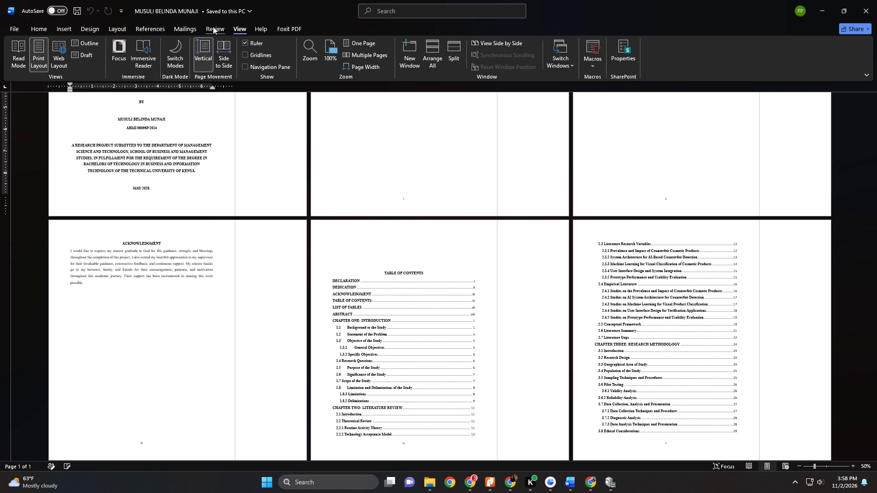
# Set the document's review display to No Markup.
pyautogui.click(213, 26)
pyautogui.click(410, 42)
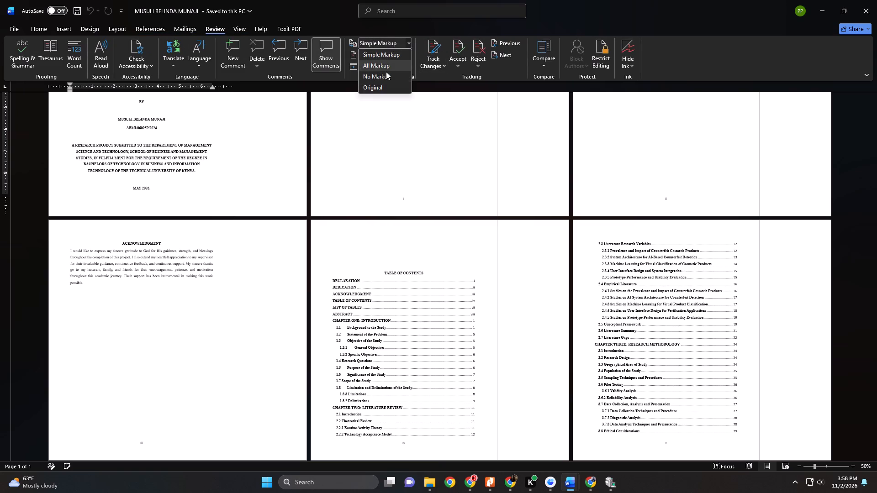
pyautogui.click(389, 76)
# Delete the blank lines above the TABLE OF CONTENTS heading.
pyautogui.scroll(-6, 403, 179)
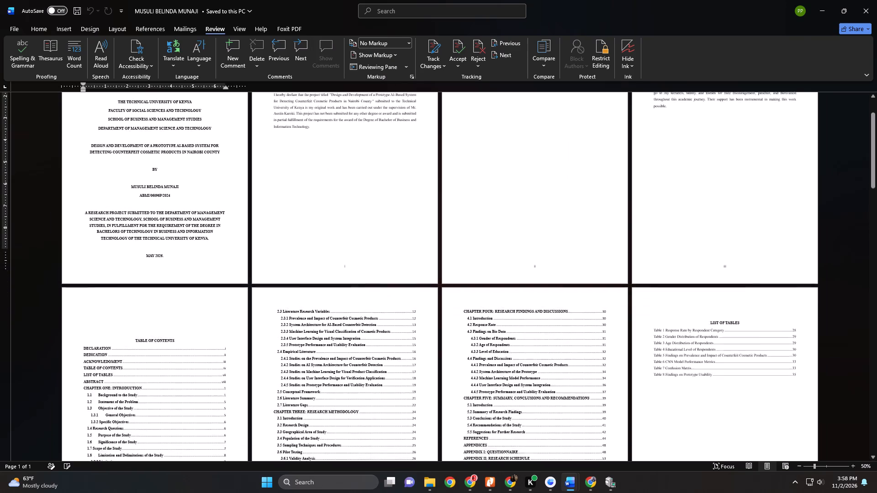
pyautogui.scroll(-7, 403, 181)
pyautogui.moveTo(140, 210); pyautogui.dragTo(172, 236)
pyautogui.press('Delete')
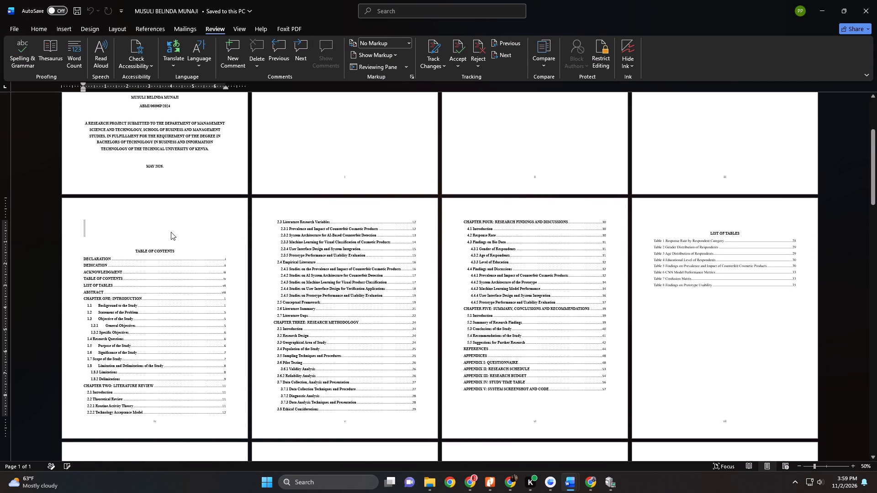
pyautogui.press('Delete')
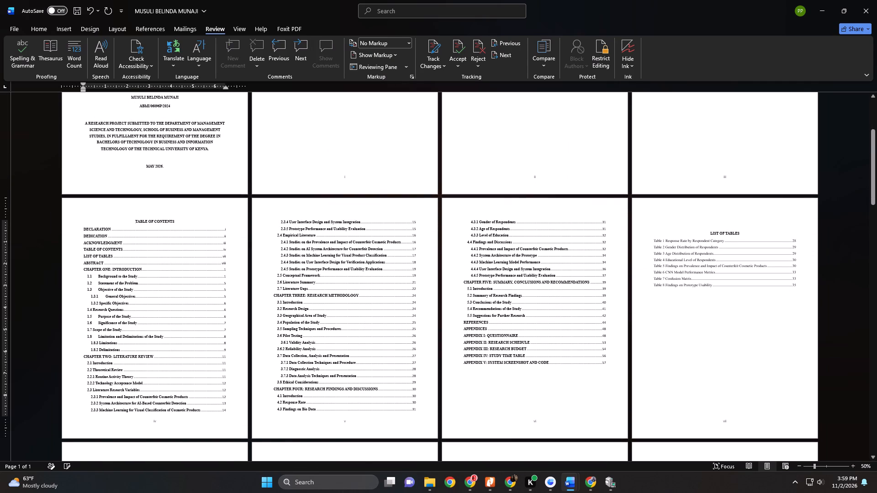
# Delete the blank line above the LIST OF TABLES heading.
pyautogui.scroll(-7, 238, 211)
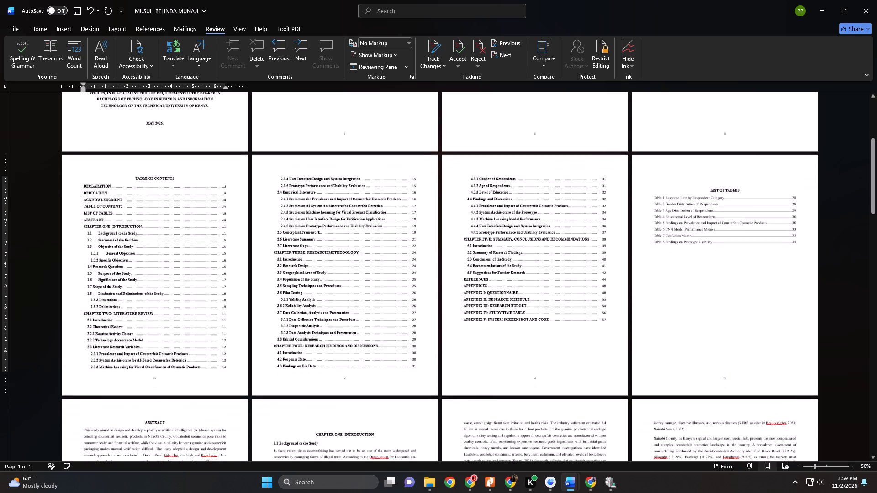
pyautogui.scroll(-8, 472, 282)
pyautogui.scroll(1, 541, 296)
pyautogui.scroll(-2, 541, 296)
pyautogui.scroll(9, 279, 320)
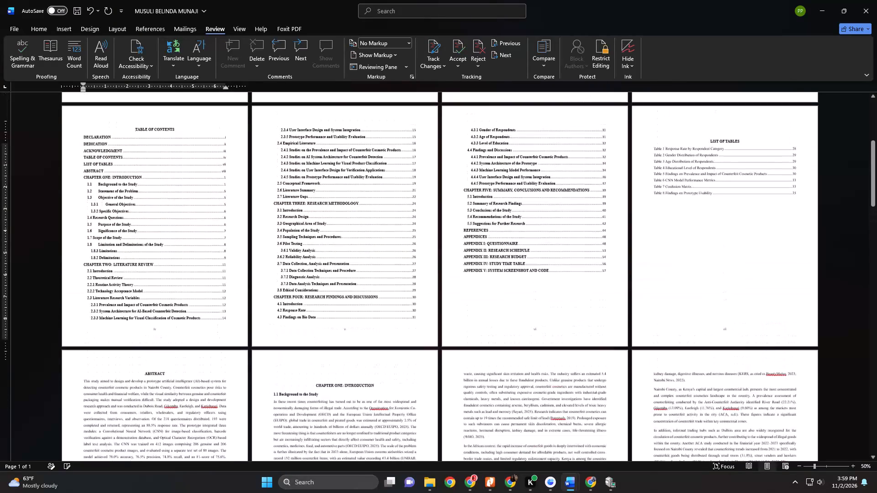
pyautogui.click(646, 138)
pyautogui.press('Delete')
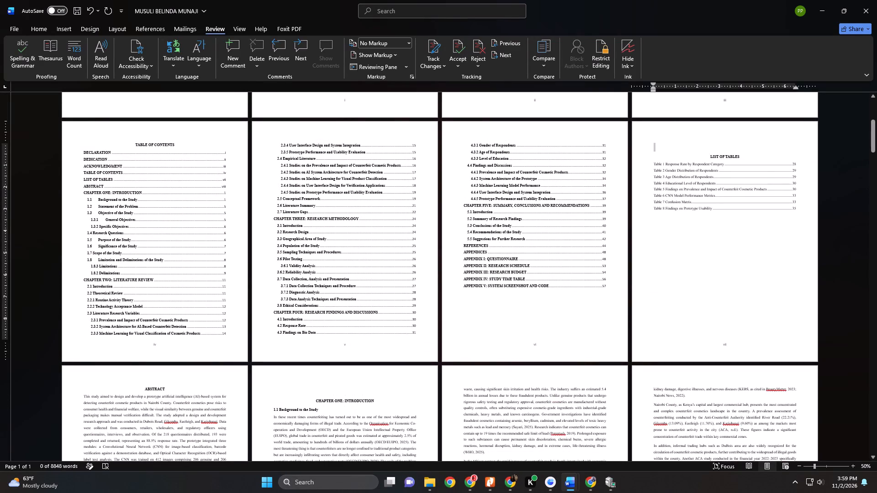
# Delete the blank line above the CHAPTER ONE: INTRODUCTION heading.
pyautogui.scroll(-11, 388, 274)
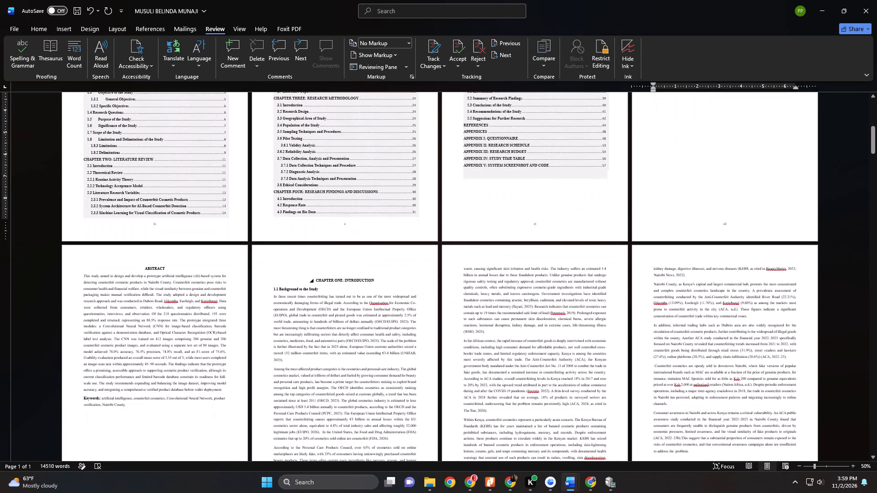
pyautogui.click(272, 265)
pyautogui.press('Delete')
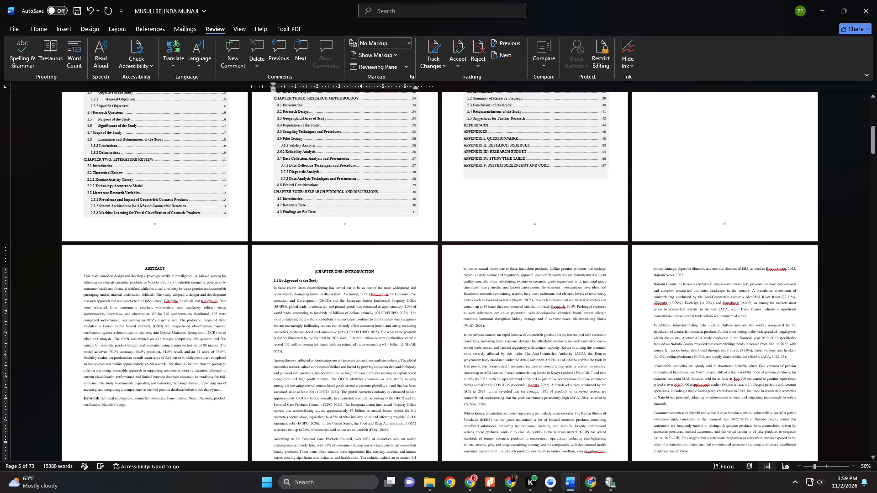
# Examine the page layout from Chapter One into the literature review of Chapter Two for stray blank space.
pyautogui.scroll(1, 273, 266)
pyautogui.scroll(-5, 276, 268)
pyautogui.scroll(1, 276, 268)
pyautogui.scroll(-15, 276, 268)
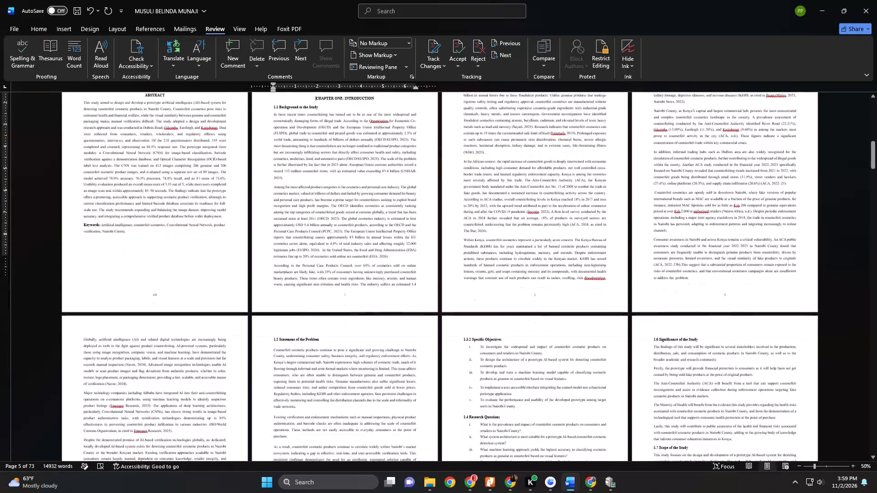
pyautogui.scroll(-8, 276, 269)
pyautogui.scroll(1, 276, 269)
pyautogui.scroll(-1, 276, 269)
pyautogui.scroll(1, 276, 269)
pyautogui.scroll(-13, 276, 269)
pyautogui.scroll(1, 276, 269)
pyautogui.scroll(-1, 276, 269)
pyautogui.scroll(1, 276, 269)
pyautogui.scroll(-3, 276, 269)
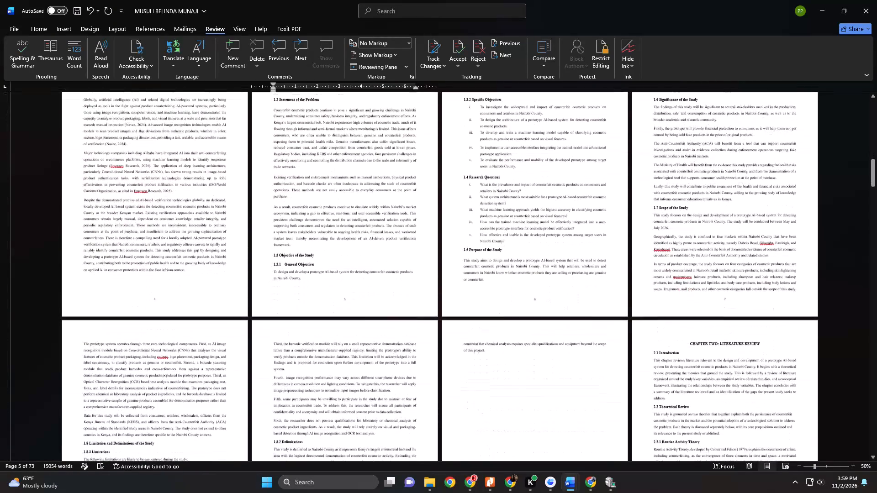
pyautogui.scroll(-2, 276, 269)
pyautogui.scroll(1, 276, 269)
pyautogui.scroll(-1, 276, 269)
pyautogui.scroll(1, 276, 269)
pyautogui.scroll(-7, 276, 269)
pyautogui.scroll(1, 276, 269)
pyautogui.scroll(-6, 276, 269)
pyautogui.scroll(1, 276, 269)
pyautogui.scroll(-1, 276, 269)
pyautogui.scroll(1, 276, 269)
pyautogui.scroll(-3, 276, 269)
pyautogui.scroll(1, 276, 269)
pyautogui.scroll(-2, 276, 269)
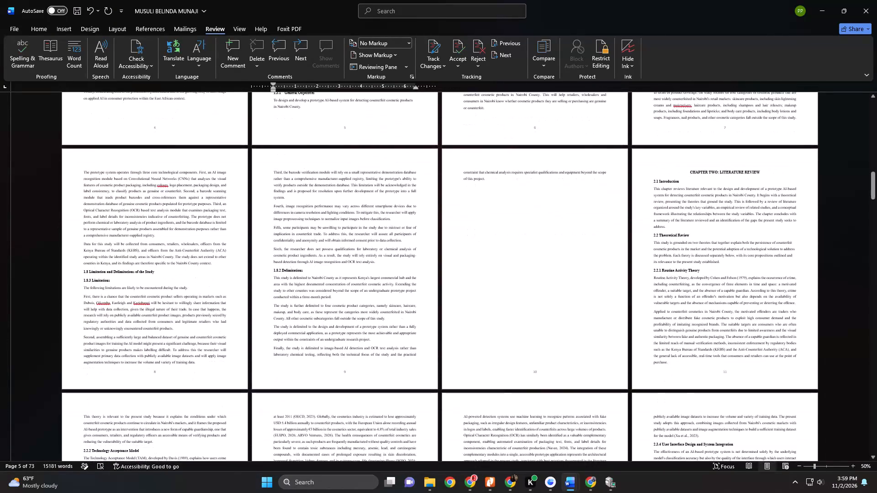
pyautogui.scroll(-15, 276, 269)
pyautogui.scroll(1, 276, 269)
pyautogui.scroll(-3, 276, 269)
pyautogui.scroll(1, 276, 269)
pyautogui.scroll(-1, 276, 269)
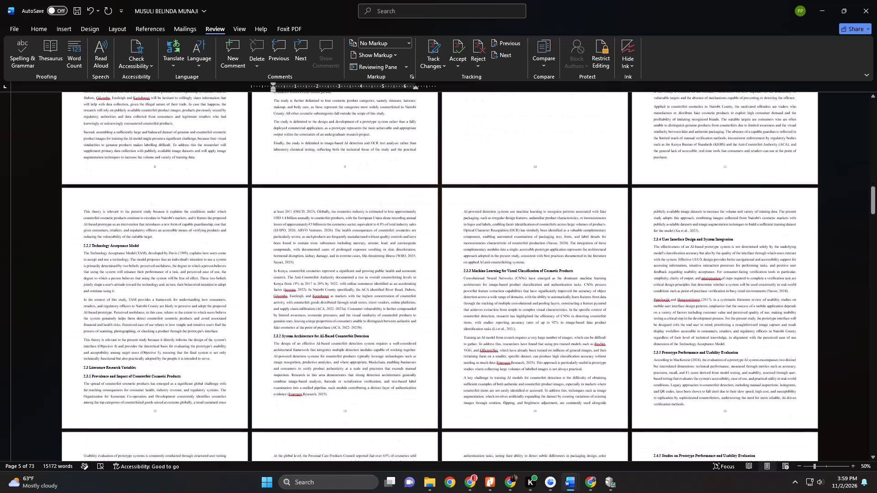
pyautogui.scroll(1, 276, 269)
pyautogui.scroll(-1, 276, 269)
pyautogui.scroll(1, 276, 269)
pyautogui.scroll(-14, 276, 269)
pyautogui.scroll(1, 276, 269)
pyautogui.scroll(-2, 276, 269)
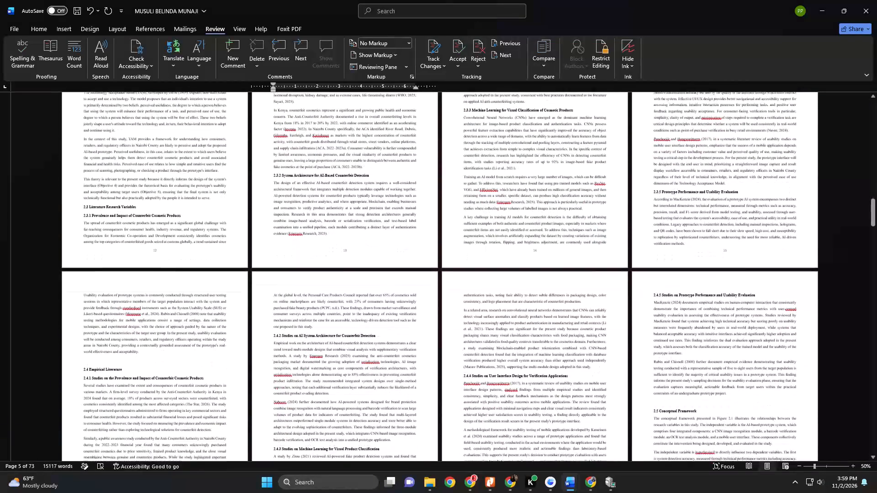
# Delete the blank line above the 2.4 Empirical Literature heading.
pyautogui.scroll(-3, 276, 269)
pyautogui.scroll(1, 276, 269)
pyautogui.scroll(-11, 276, 269)
pyautogui.click(94, 213)
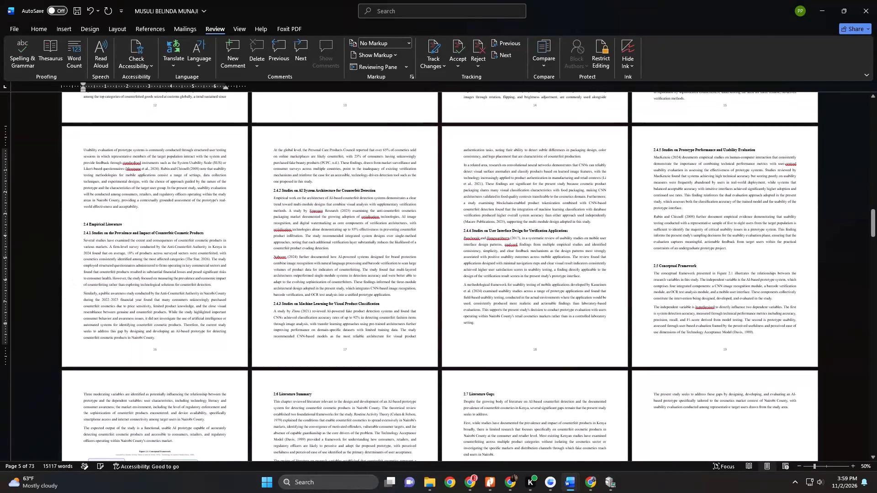
pyautogui.click(99, 216)
pyautogui.press('Delete')
# Delete the blank line above the 2.5 Conceptual Framework heading.
pyautogui.scroll(-2, 203, 224)
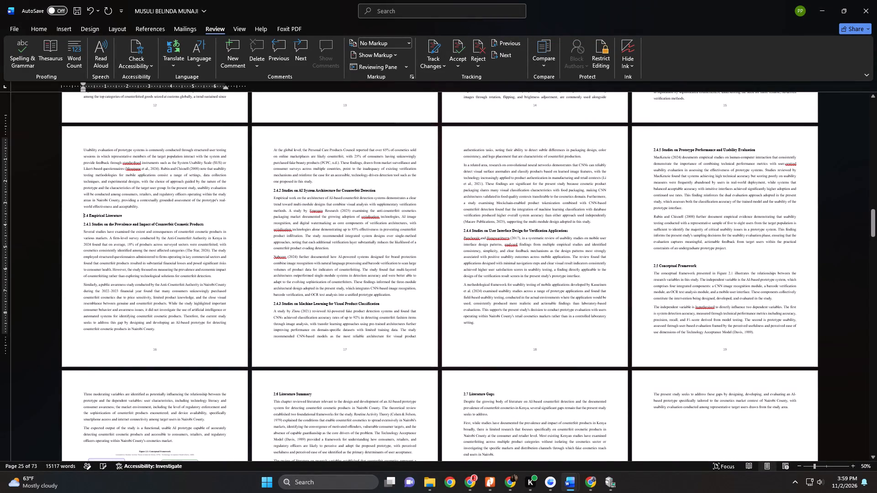
pyautogui.scroll(-4, 205, 224)
pyautogui.scroll(1, 208, 223)
pyautogui.scroll(-1, 224, 223)
pyautogui.click(686, 189)
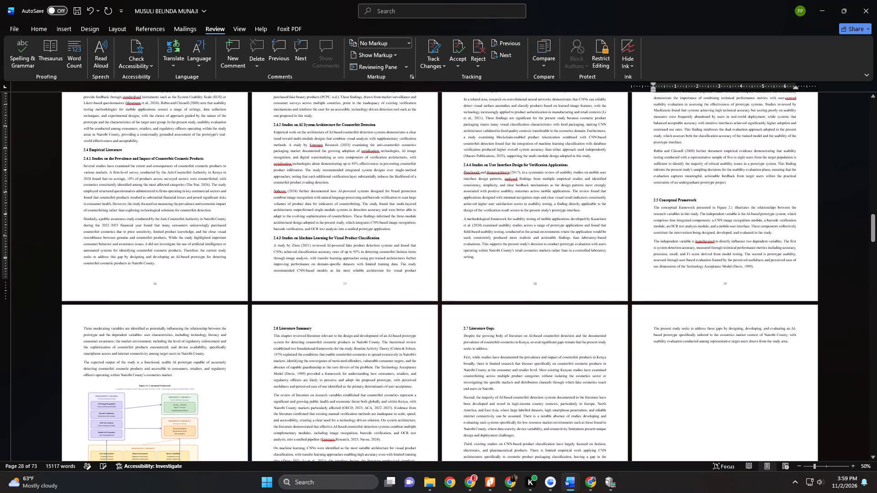
pyautogui.press('Delete')
# Examine the page layout from the end of Chapter Two through Chapter Three into Chapter Four for stray blank space.
pyautogui.scroll(-2, 670, 193)
pyautogui.scroll(1, 670, 196)
pyautogui.scroll(-1, 670, 197)
pyautogui.scroll(1, 663, 205)
pyautogui.scroll(-15, 651, 213)
pyautogui.scroll(1, 548, 299)
pyautogui.scroll(-3, 548, 299)
pyautogui.scroll(1, 548, 299)
pyautogui.scroll(-13, 548, 299)
pyautogui.scroll(1, 549, 302)
pyautogui.scroll(-10, 550, 302)
pyautogui.scroll(1, 471, 308)
pyautogui.scroll(-5, 471, 308)
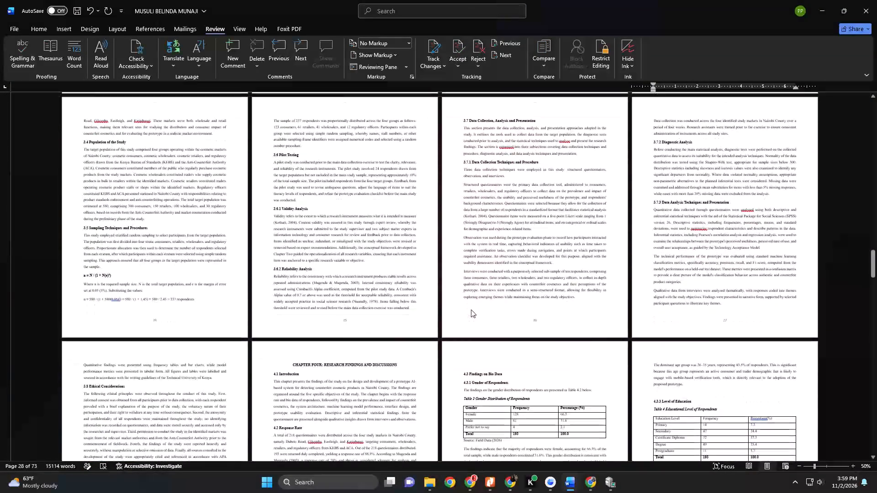
pyautogui.scroll(-2, 471, 309)
pyautogui.scroll(1, 471, 309)
pyautogui.scroll(-1, 471, 309)
pyautogui.scroll(1, 471, 309)
pyautogui.scroll(-1, 471, 309)
pyautogui.scroll(1, 471, 309)
pyautogui.scroll(-5, 471, 309)
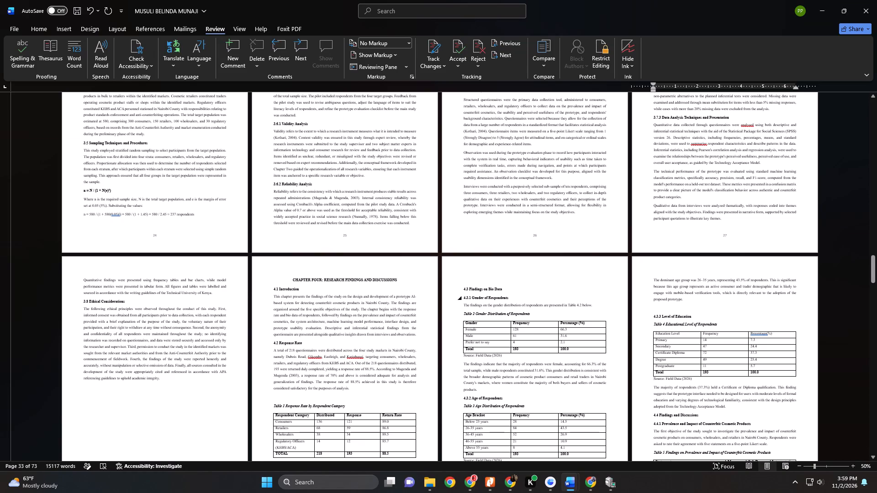
# Place the insertion point in the blank line above the 4.3 Findings on Bio Data heading.
pyautogui.scroll(1, 379, 289)
pyautogui.scroll(-5, 379, 289)
pyautogui.scroll(1, 382, 293)
pyautogui.scroll(-1, 385, 296)
pyautogui.click(501, 224)
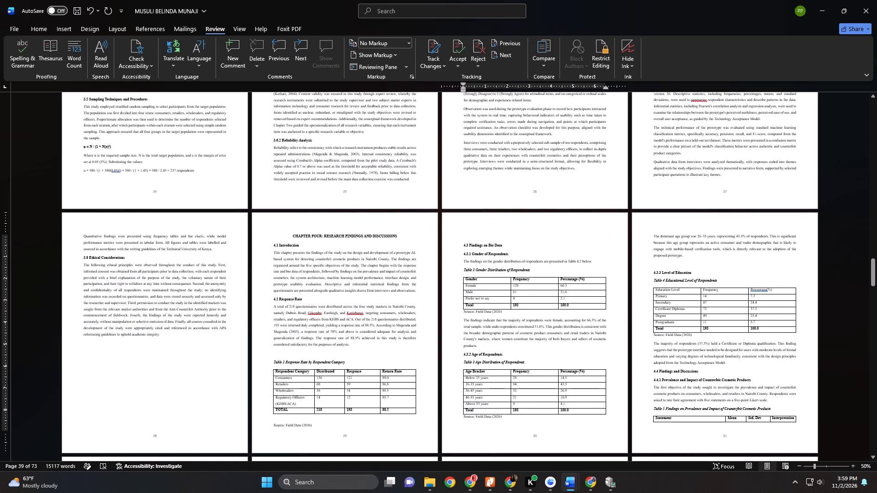
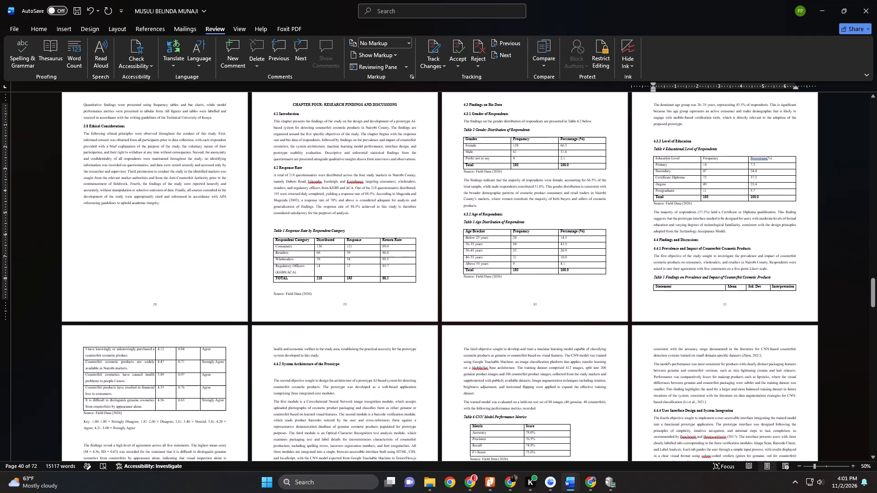
# Insert a page break before the Table 5 caption in section 4.4.1 and delete the blank line left above the caption.
pyautogui.scroll(1, 655, 153)
pyautogui.scroll(-13, 655, 162)
pyautogui.scroll(1, 750, 152)
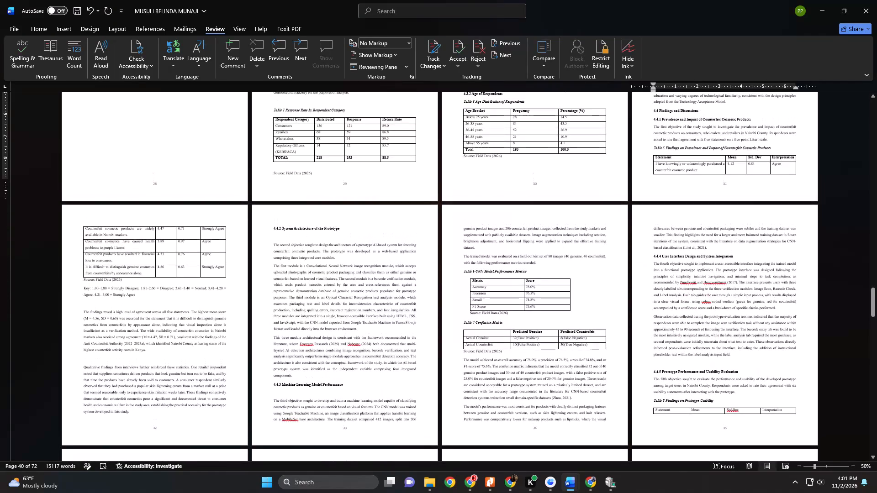
pyautogui.click(776, 143)
pyautogui.hotkey('ctrl', 'Return')
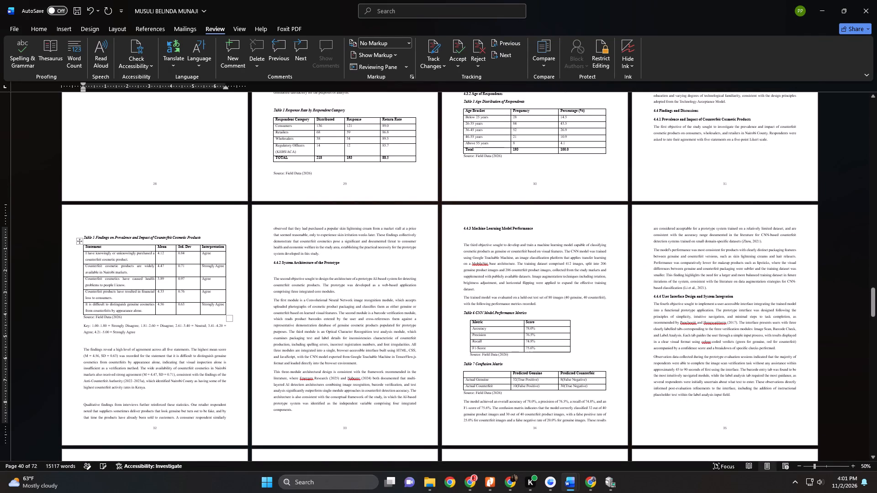
pyautogui.press('Delete')
# Delete the blank lines above the "Qualitative findings" and "The findings reveal" paragraphs below Table 5.
pyautogui.scroll(1, 206, 233)
pyautogui.scroll(-1, 206, 234)
pyautogui.scroll(1, 206, 235)
pyautogui.scroll(-1, 206, 236)
pyautogui.scroll(1, 207, 238)
pyautogui.scroll(-1, 208, 239)
pyautogui.scroll(1, 215, 243)
pyautogui.scroll(-1, 431, 240)
pyautogui.scroll(1, 461, 240)
pyautogui.scroll(-6, 467, 245)
pyautogui.scroll(-4, 108, 252)
pyautogui.click(104, 293)
pyautogui.press('Delete')
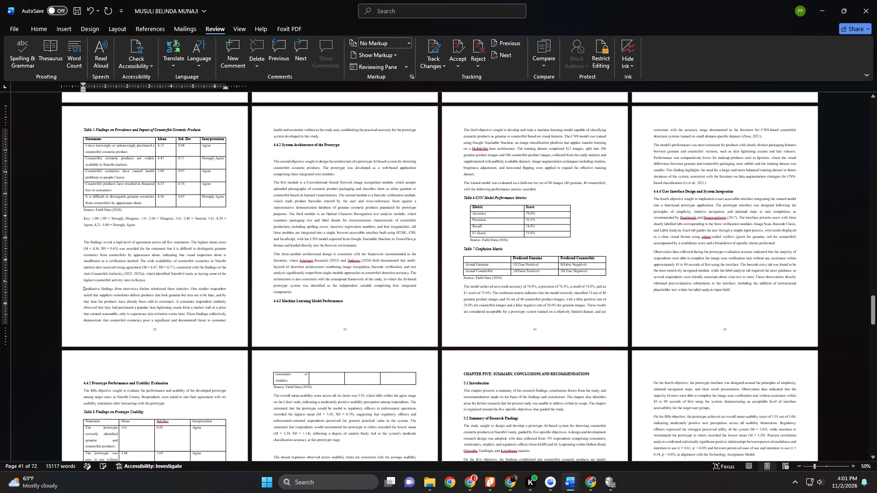
pyautogui.click(99, 236)
pyautogui.press('Delete')
# Delete the blank lines beneath the 4.4.2 System Architecture and 4.4.3 Machine Learning Model Performance headings.
pyautogui.click(281, 156)
pyautogui.press('Delete')
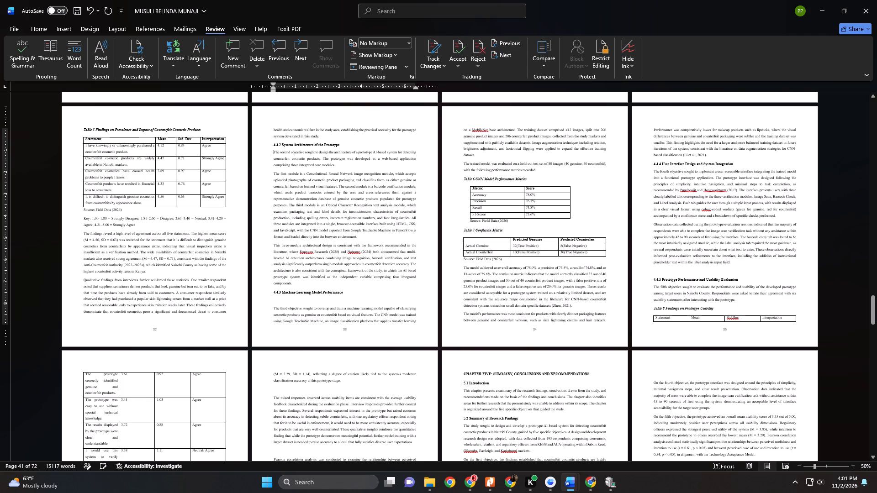
pyautogui.click(296, 301)
pyautogui.press('Delete')
# Delete the blank line above the 4.4.5 Prototype Performance and Usability Evaluation heading.
pyautogui.scroll(-3, 431, 252)
pyautogui.scroll(-1, 620, 231)
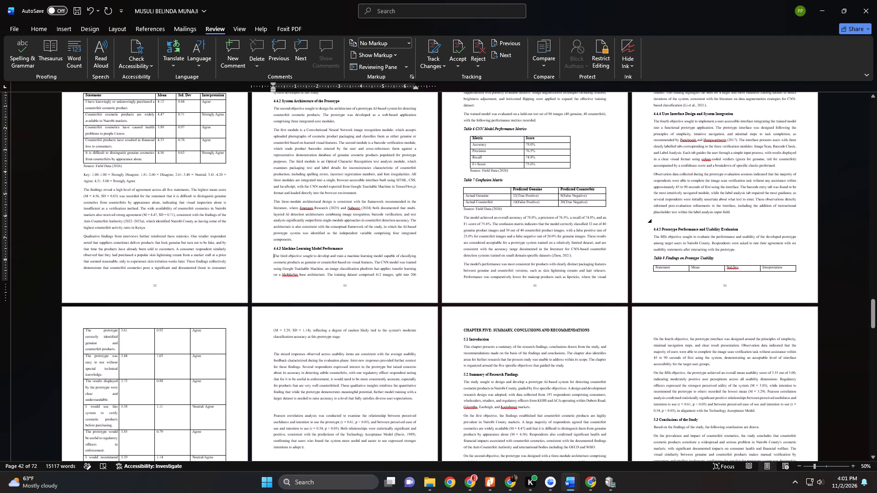
pyautogui.click(664, 223)
pyautogui.press('Delete')
# Insert three line breaks after the 4.4.5 introductory paragraph to push the Table 8 caption and table onto the next page.
pyautogui.click(741, 241)
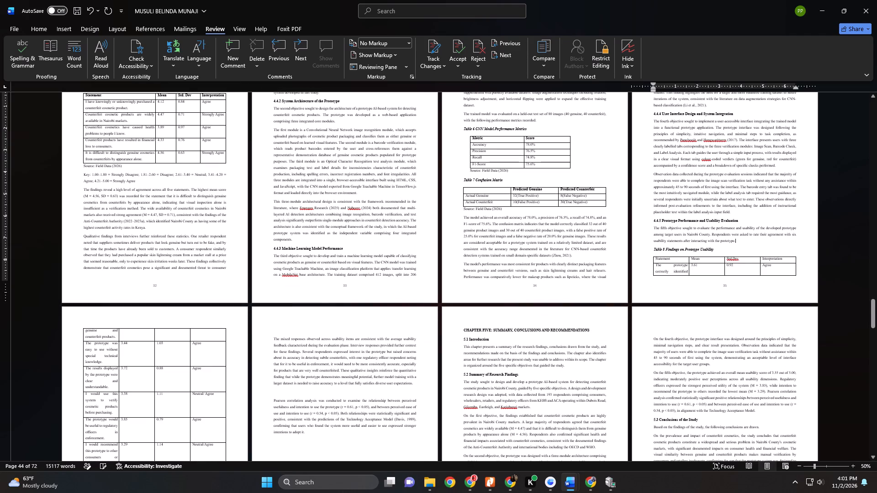
pyautogui.press('Return')
pyautogui.press('Return')
pyautogui.press('Return')
# Delete the blank lines above the "The mixed responses" and "Pearson correlation analysis" paragraphs following Table 8.
pyautogui.scroll(-1, 481, 266)
pyautogui.scroll(1, 304, 316)
pyautogui.scroll(-2, 248, 335)
pyautogui.scroll(1, 214, 342)
pyautogui.scroll(-2, 211, 342)
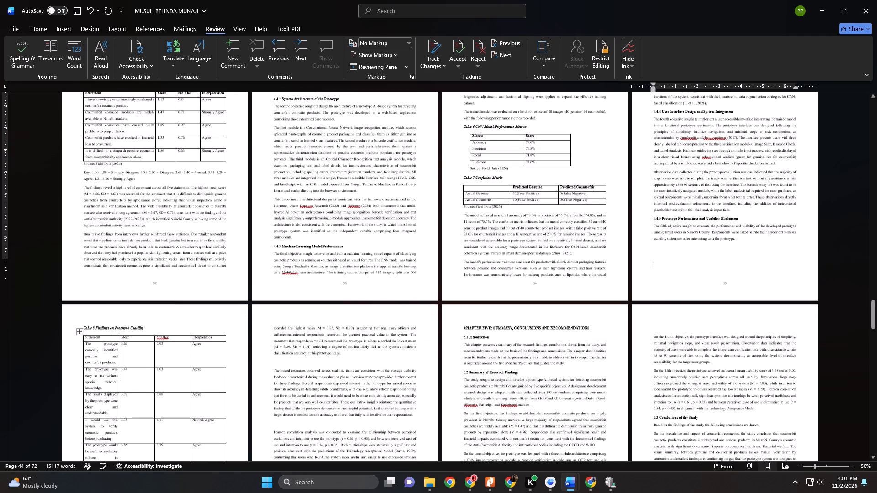
pyautogui.scroll(-1, 196, 340)
pyautogui.scroll(1, 145, 330)
pyautogui.scroll(-7, 146, 330)
pyautogui.scroll(1, 206, 320)
pyautogui.scroll(-2, 207, 320)
pyautogui.click(266, 245)
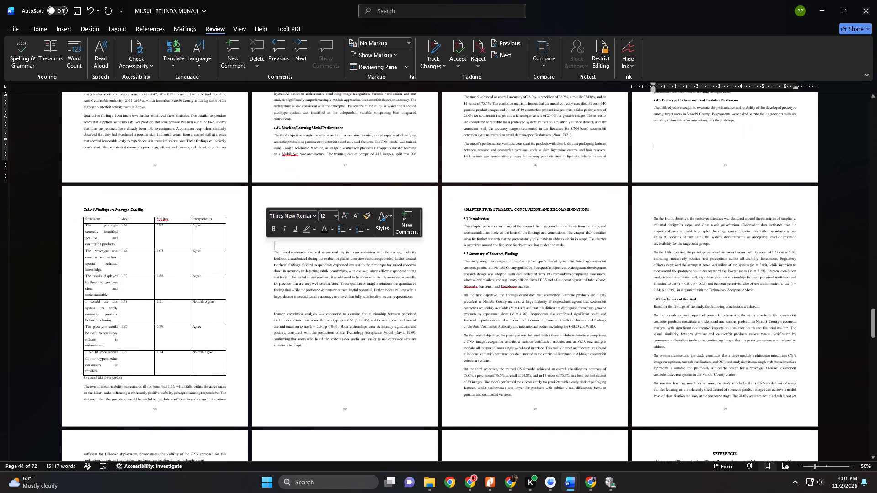
pyautogui.press('Delete')
pyautogui.click(262, 299)
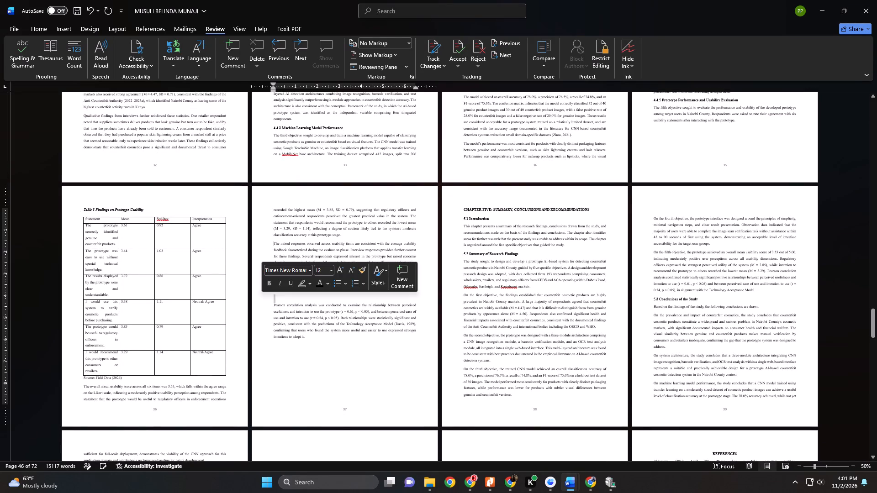
pyautogui.press('Delete')
# With the Chapter Five title selected, modify the Heading 1 style to Times, 12 pt, bold, automatic colour and centred.
pyautogui.scroll(-4, 137, 353)
pyautogui.click(501, 147)
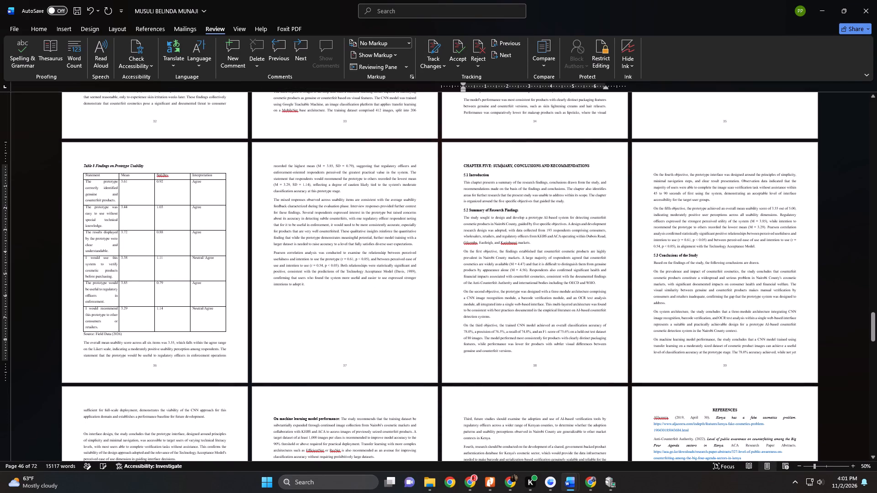
pyautogui.click(444, 163)
pyautogui.click(44, 30)
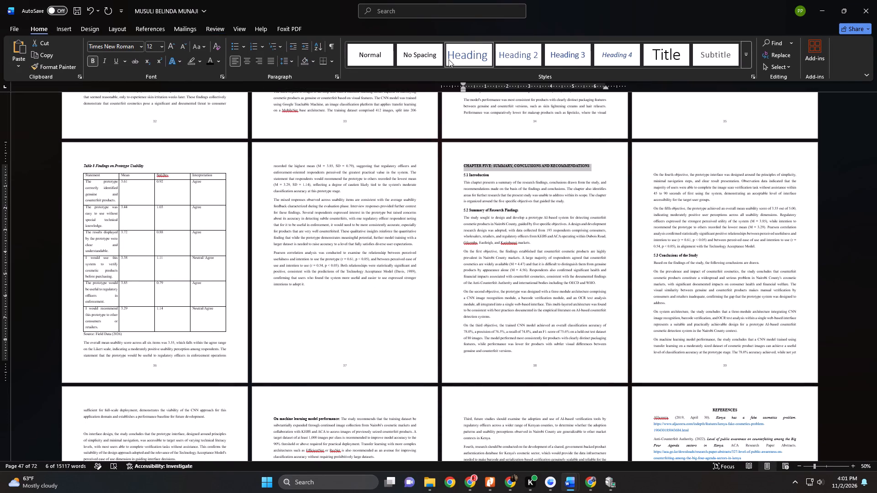
pyautogui.rightClick(461, 55)
pyautogui.click(493, 75)
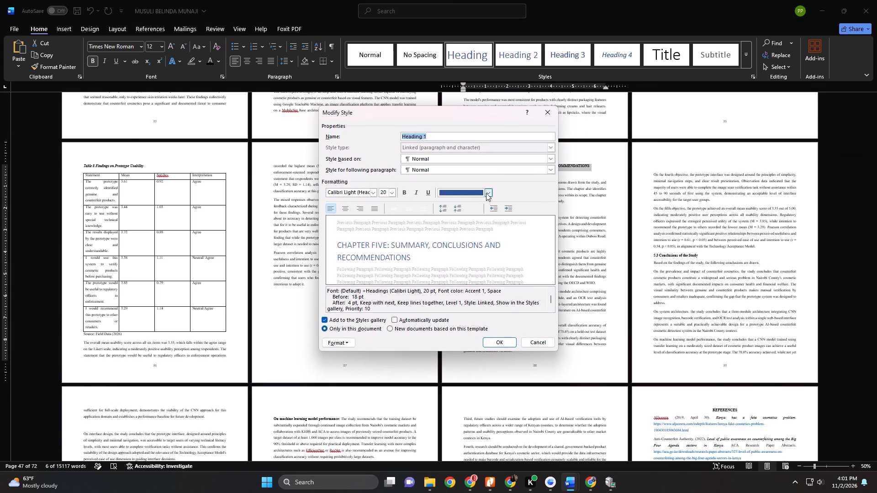
pyautogui.click(487, 193)
pyautogui.click(463, 202)
pyautogui.click(407, 194)
pyautogui.click(391, 191)
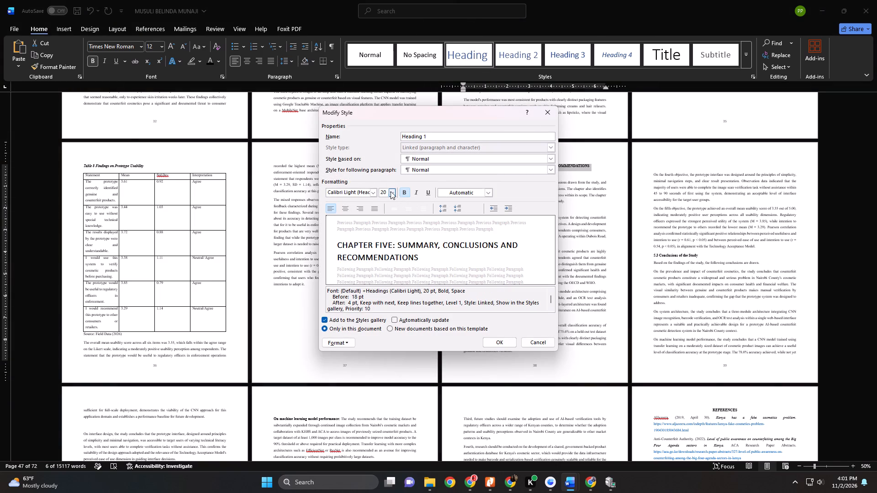
pyautogui.click(383, 226)
pyautogui.click(372, 189)
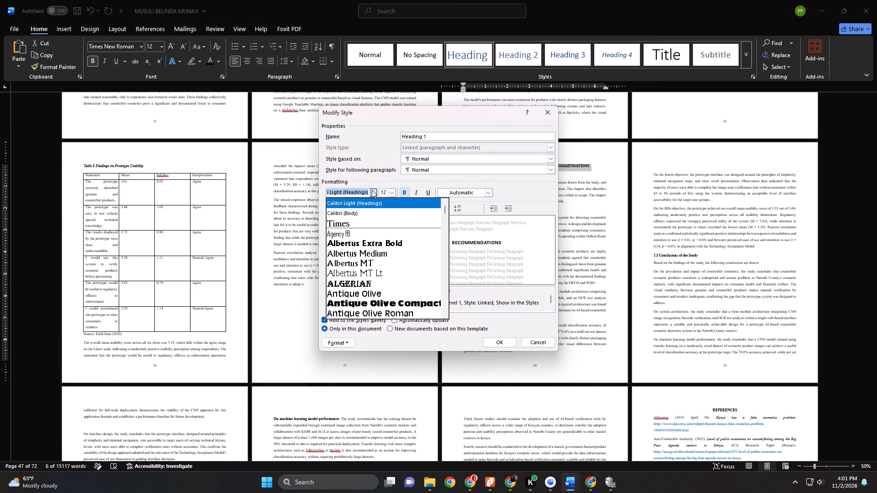
pyautogui.click(370, 225)
pyautogui.click(347, 210)
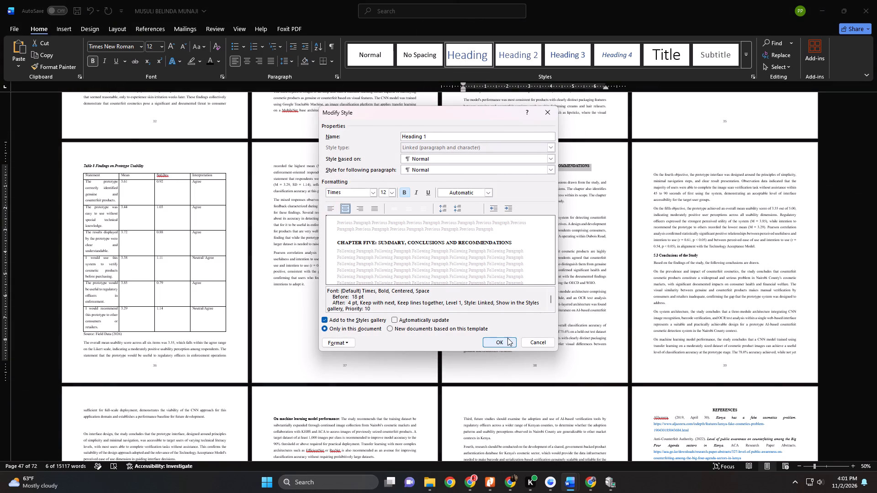
pyautogui.click(507, 338)
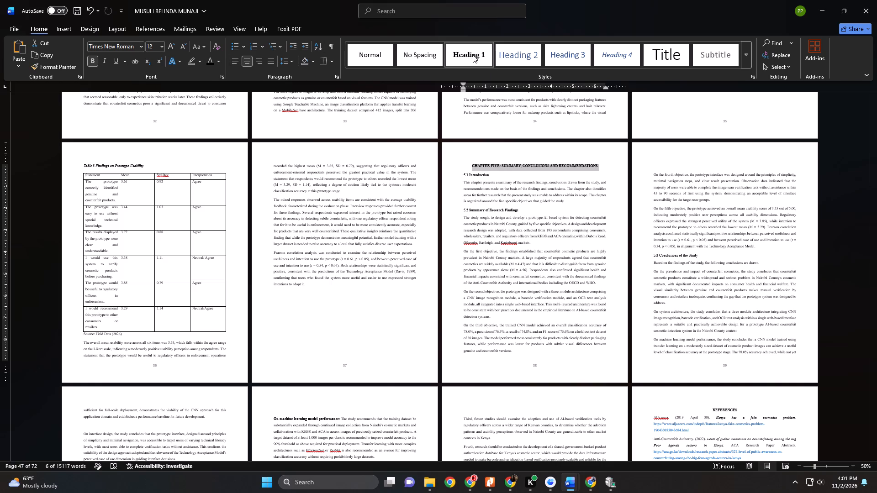
# Delete the blank lines above the "On machine learning model performance" recommendation and the "On interface design" conclusion in Chapter Five.
pyautogui.scroll(-1, 615, 221)
pyautogui.scroll(1, 615, 221)
pyautogui.scroll(-3, 615, 221)
pyautogui.scroll(1, 615, 222)
pyautogui.scroll(-1, 615, 223)
pyautogui.scroll(1, 615, 223)
pyautogui.scroll(-10, 615, 223)
pyautogui.scroll(1, 617, 222)
pyautogui.scroll(-5, 617, 222)
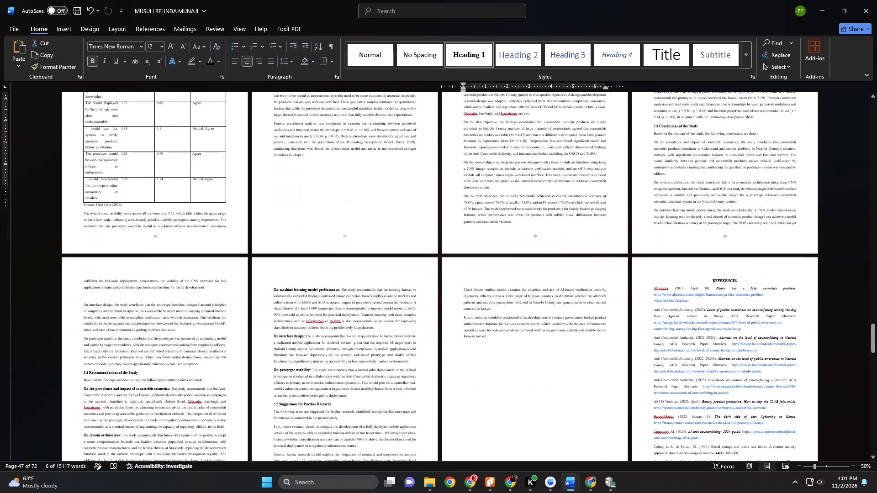
pyautogui.scroll(1, 618, 222)
pyautogui.scroll(-1, 618, 222)
pyautogui.scroll(1, 618, 222)
pyautogui.scroll(-1, 618, 222)
pyautogui.scroll(1, 618, 222)
pyautogui.scroll(-1, 618, 222)
pyautogui.scroll(1, 618, 222)
pyautogui.scroll(-12, 618, 222)
pyautogui.click(301, 110)
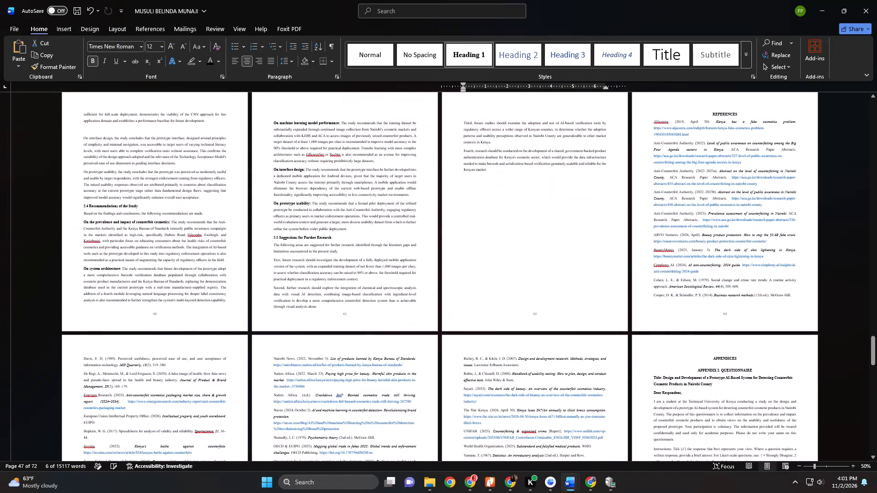
pyautogui.press('Delete')
pyautogui.doubleClick(93, 126)
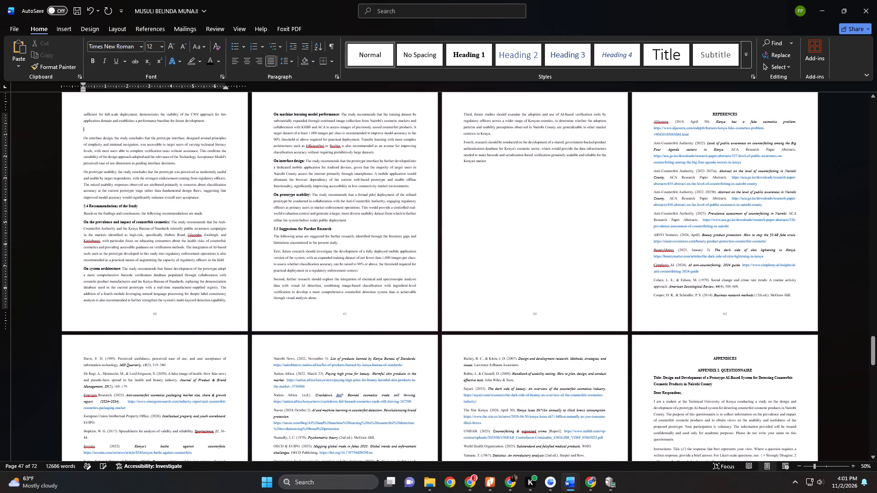
pyautogui.press('Delete')
# Select all entries under the REFERENCES heading and apply a hanging indent.
pyautogui.scroll(6, 134, 128)
pyautogui.scroll(-1, 499, 224)
pyautogui.scroll(1, 501, 224)
pyautogui.scroll(-1, 501, 224)
pyautogui.scroll(1, 500, 224)
pyautogui.scroll(-1, 500, 224)
pyautogui.scroll(-5, 458, 226)
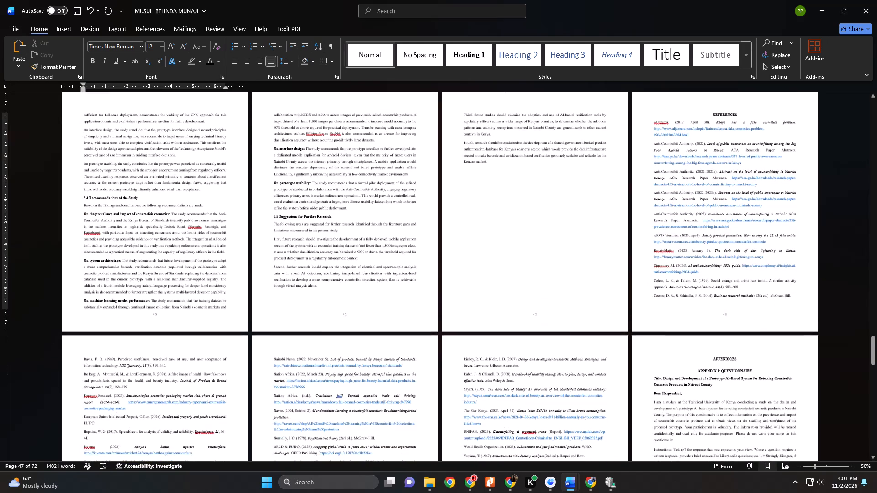
pyautogui.scroll(1, 454, 222)
pyautogui.scroll(-18, 454, 222)
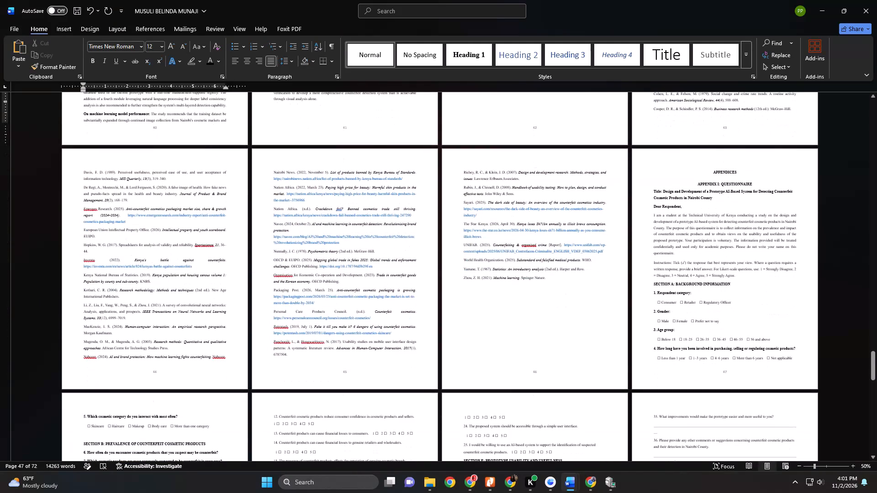
pyautogui.moveTo(561, 281); pyautogui.dragTo(667, 328)
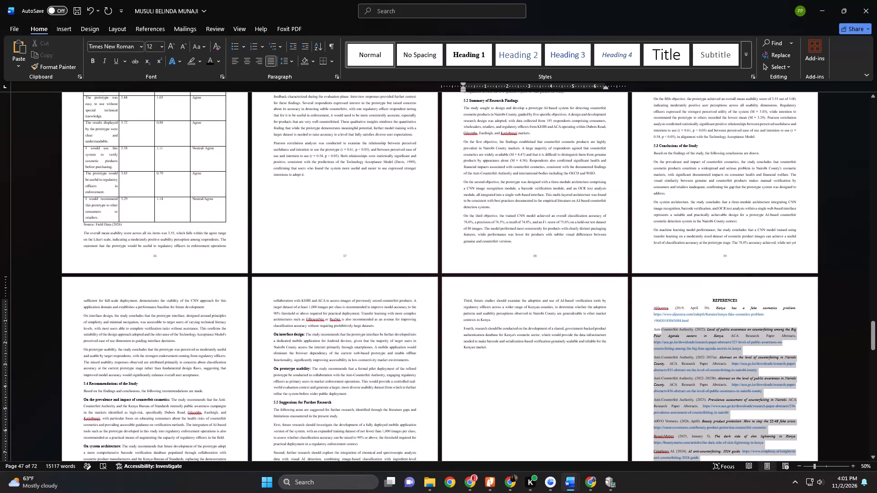
pyautogui.moveTo(667, 328); pyautogui.dragTo(652, 310)
pyautogui.click(338, 79)
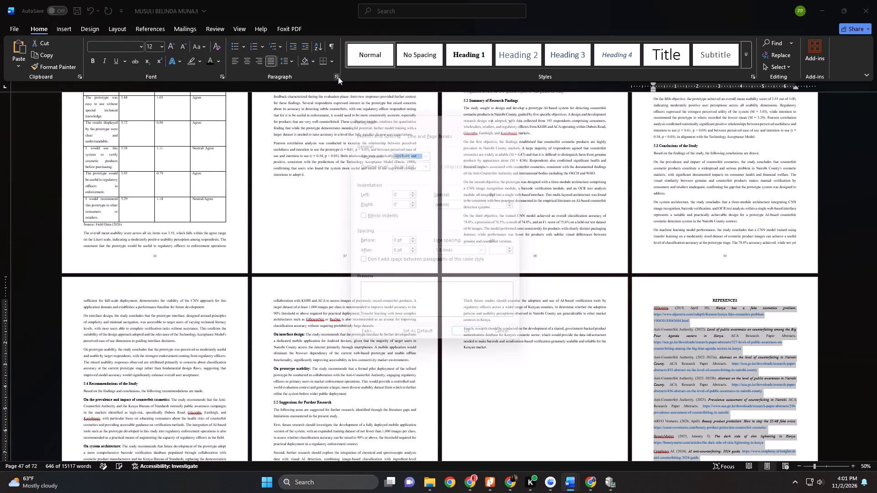
pyautogui.click(492, 203)
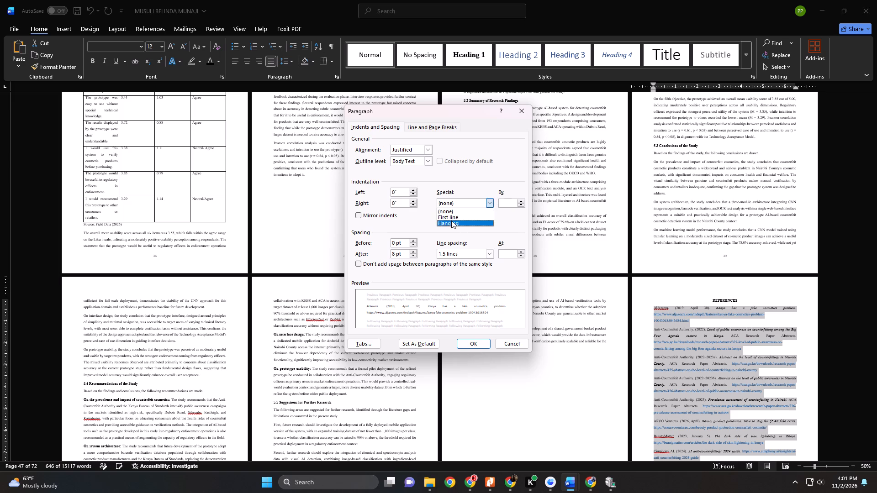
pyautogui.click(451, 220)
pyautogui.click(474, 346)
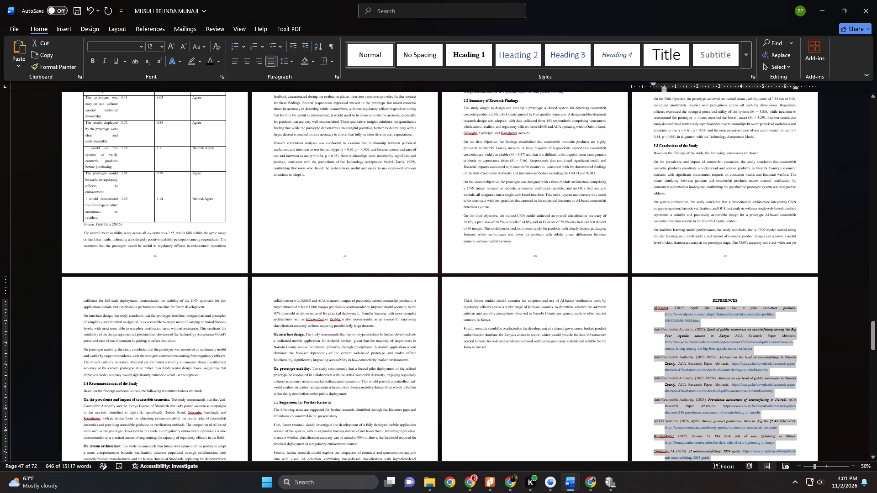
# Recolour the selected reference entries black and remove their italic formatting.
pyautogui.click(212, 61)
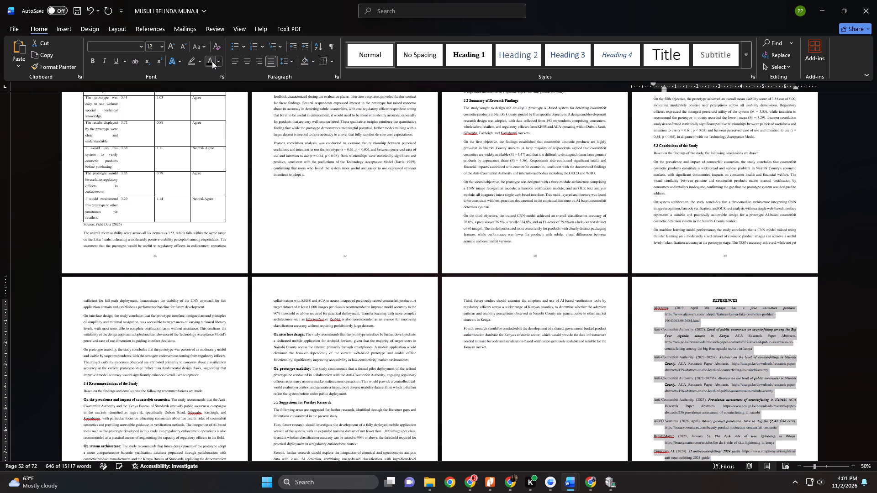
pyautogui.click(107, 59)
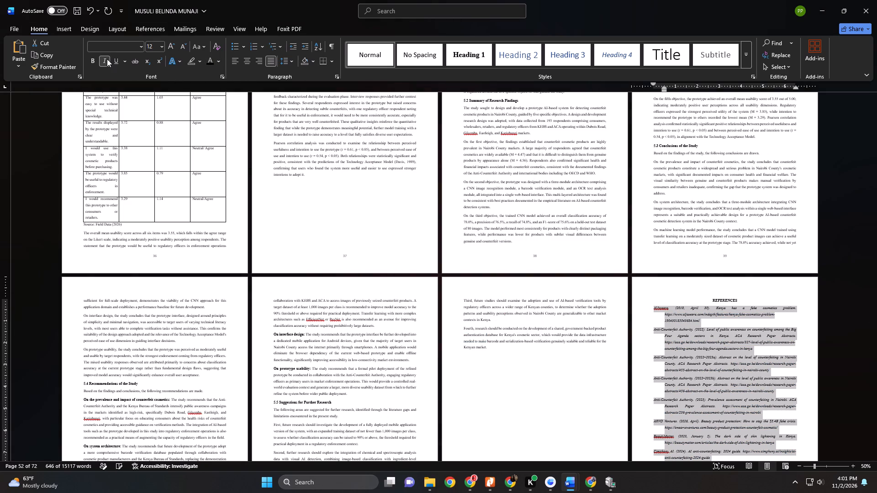
pyautogui.click(107, 59)
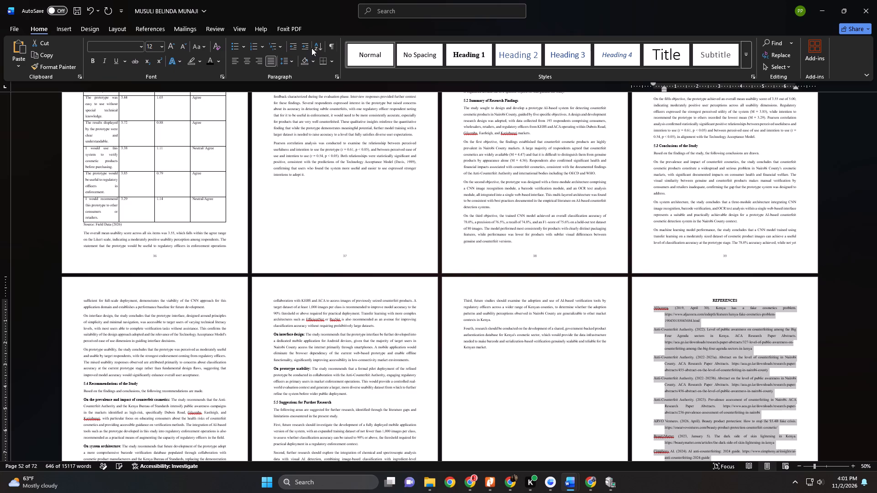
# Sort the selected reference entries alphabetically.
pyautogui.click(315, 47)
pyautogui.click(479, 291)
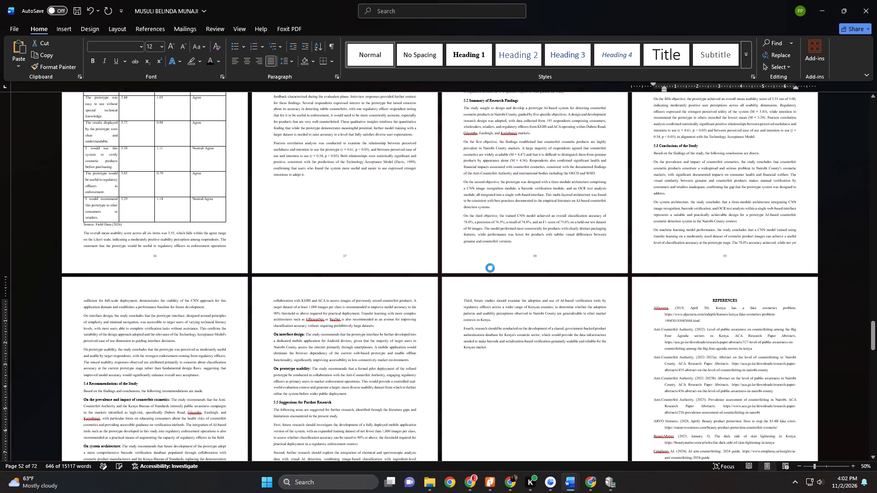
# Examine the formatting and order of the entries across the References pages.
pyautogui.scroll(-1, 523, 290)
pyautogui.scroll(1, 524, 291)
pyautogui.scroll(-5, 525, 292)
pyautogui.scroll(1, 524, 290)
pyautogui.scroll(-17, 524, 290)
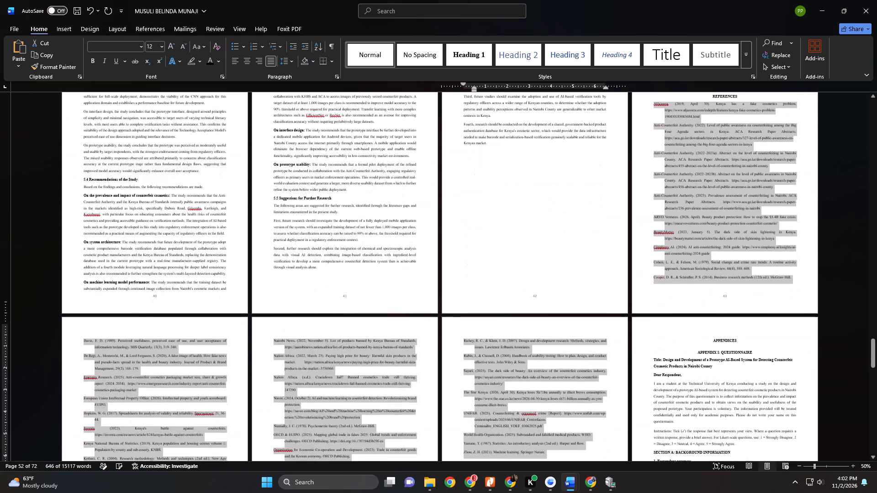
pyautogui.scroll(1, 524, 290)
pyautogui.scroll(-1, 524, 290)
pyautogui.scroll(1, 524, 290)
pyautogui.scroll(-5, 524, 290)
pyautogui.scroll(1, 524, 290)
pyautogui.scroll(-5, 524, 290)
pyautogui.scroll(1, 524, 290)
pyautogui.scroll(-5, 524, 290)
pyautogui.scroll(1, 524, 290)
pyautogui.scroll(-3, 524, 290)
pyautogui.scroll(1, 524, 290)
pyautogui.scroll(-1, 524, 290)
pyautogui.scroll(1, 524, 290)
pyautogui.scroll(-5, 524, 290)
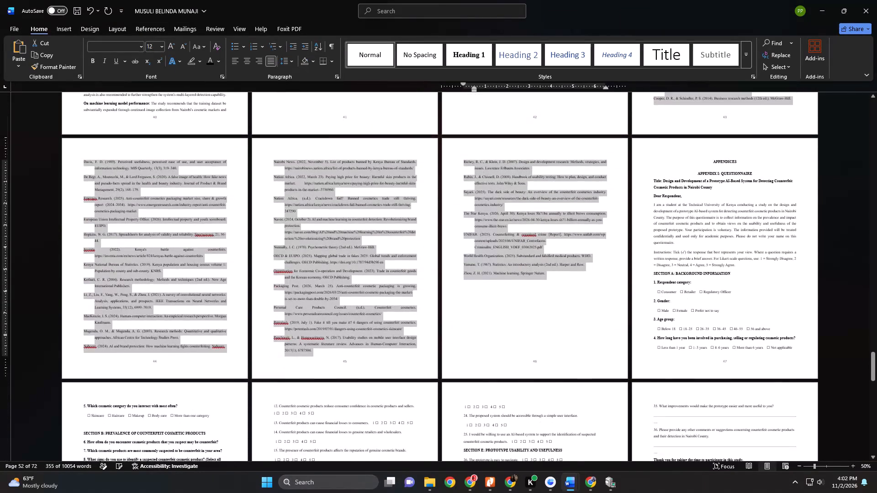
# Examine the layout of the appendices from the questionnaire through Appendix V: System Screenshot and Code.
pyautogui.scroll(-8, 525, 291)
pyautogui.scroll(1, 526, 292)
pyautogui.scroll(-1, 526, 292)
pyautogui.scroll(1, 526, 292)
pyautogui.scroll(-1, 526, 292)
pyautogui.scroll(1, 526, 292)
pyautogui.scroll(-3, 526, 292)
pyautogui.scroll(1, 526, 292)
pyautogui.scroll(-5, 526, 292)
pyautogui.scroll(1, 526, 292)
pyautogui.scroll(-7, 526, 292)
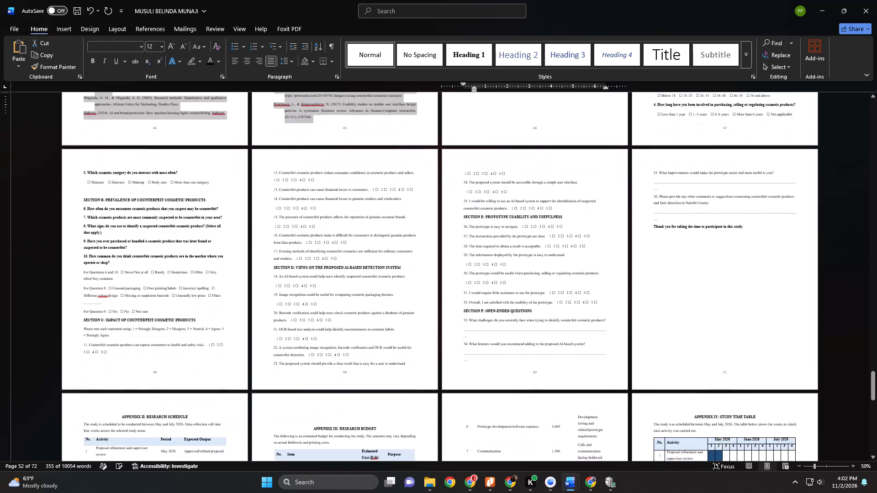
pyautogui.scroll(-6, 526, 292)
pyautogui.scroll(1, 526, 292)
pyautogui.scroll(-3, 526, 292)
pyautogui.scroll(-20, 519, 287)
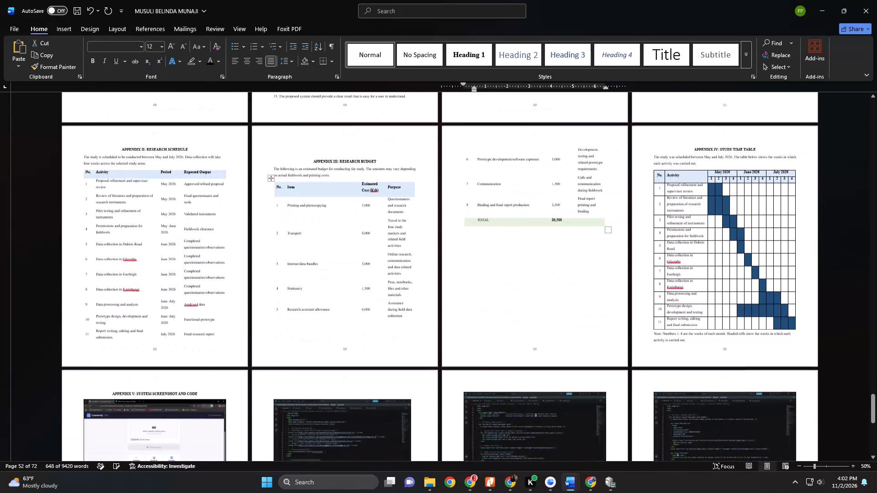
pyautogui.scroll(-10, 518, 287)
pyautogui.scroll(1, 518, 287)
pyautogui.scroll(-5, 518, 287)
pyautogui.scroll(1, 518, 287)
pyautogui.scroll(-3, 518, 287)
pyautogui.scroll(1, 518, 287)
pyautogui.scroll(-3, 518, 287)
pyautogui.scroll(1, 518, 287)
pyautogui.scroll(-9, 518, 287)
pyautogui.scroll(1, 518, 287)
pyautogui.scroll(-1, 518, 287)
pyautogui.scroll(1, 518, 287)
pyautogui.scroll(-5, 518, 287)
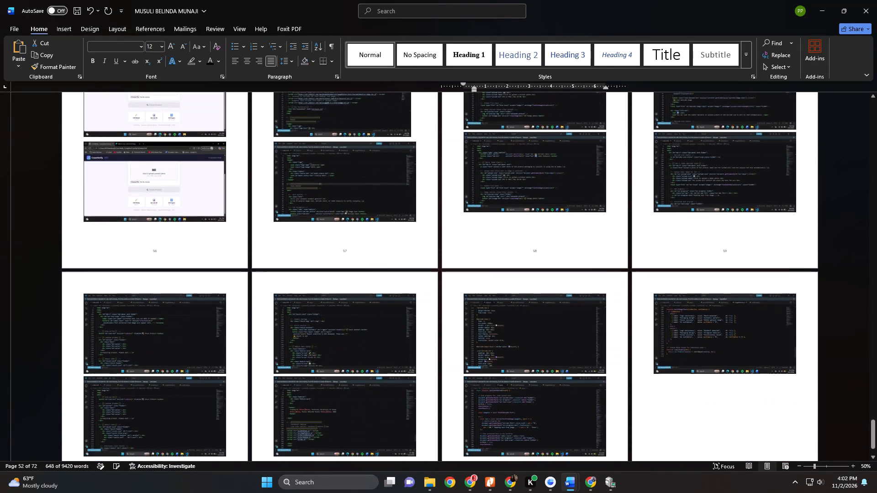
pyautogui.scroll(1, 518, 287)
pyautogui.scroll(-4, 518, 287)
pyautogui.scroll(2, 518, 287)
pyautogui.scroll(-1, 518, 287)
pyautogui.scroll(20, 518, 287)
pyautogui.scroll(9, 518, 287)
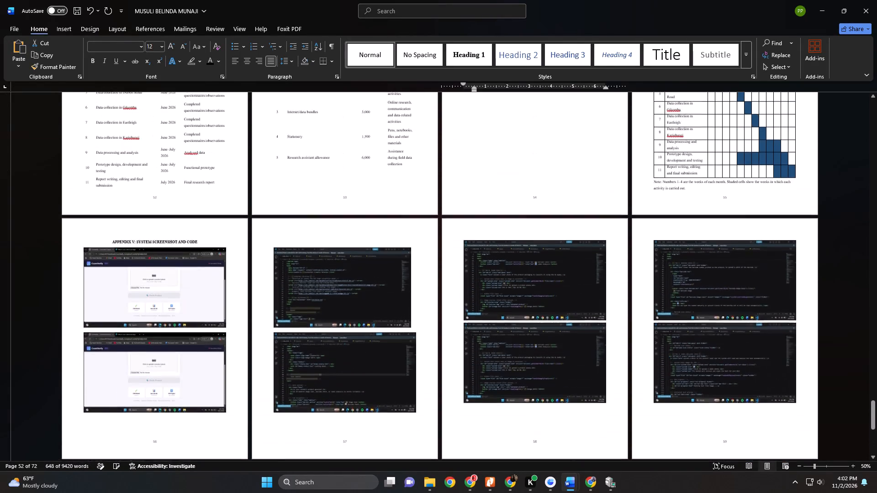
# Examine the page layout of the chapters from the appendices back to the front matter.
pyautogui.scroll(20, 519, 284)
pyautogui.scroll(13, 519, 284)
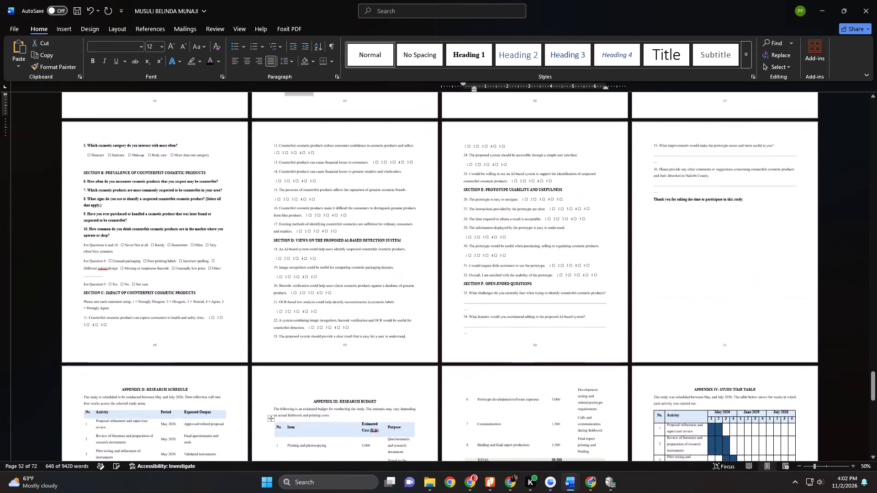
pyautogui.scroll(20, 519, 284)
pyautogui.scroll(19, 519, 284)
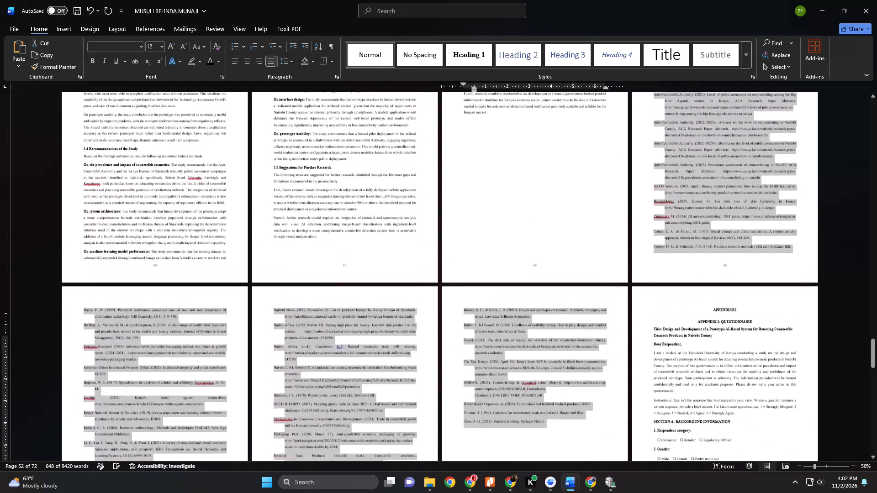
pyautogui.scroll(20, 522, 283)
pyautogui.scroll(4, 522, 283)
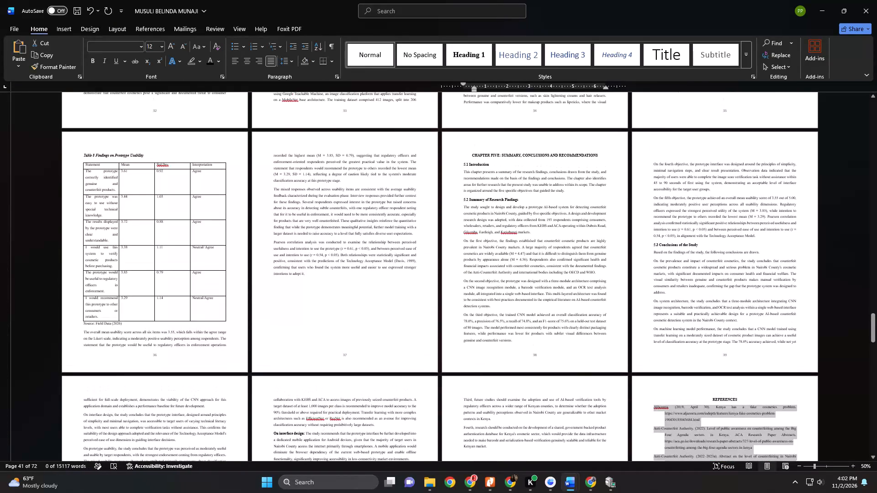
pyautogui.scroll(18, 519, 281)
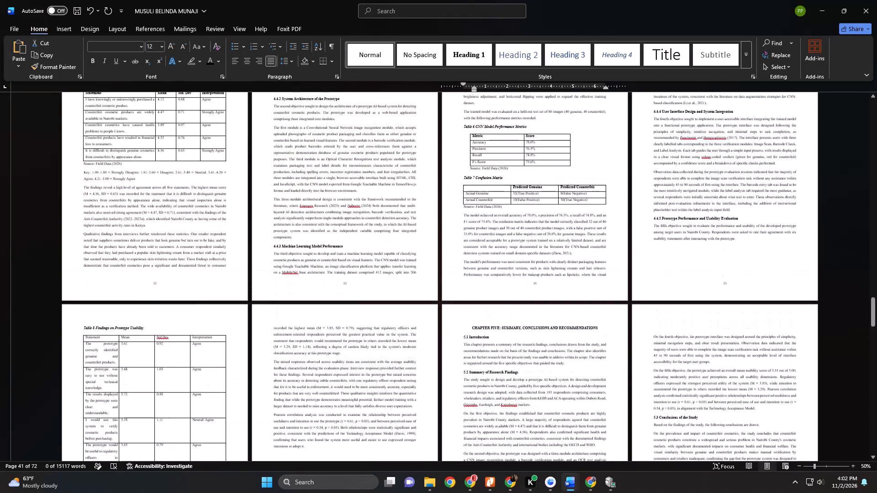
pyautogui.scroll(2, 523, 279)
pyautogui.scroll(-1, 523, 279)
pyautogui.scroll(20, 523, 279)
pyautogui.scroll(9, 523, 279)
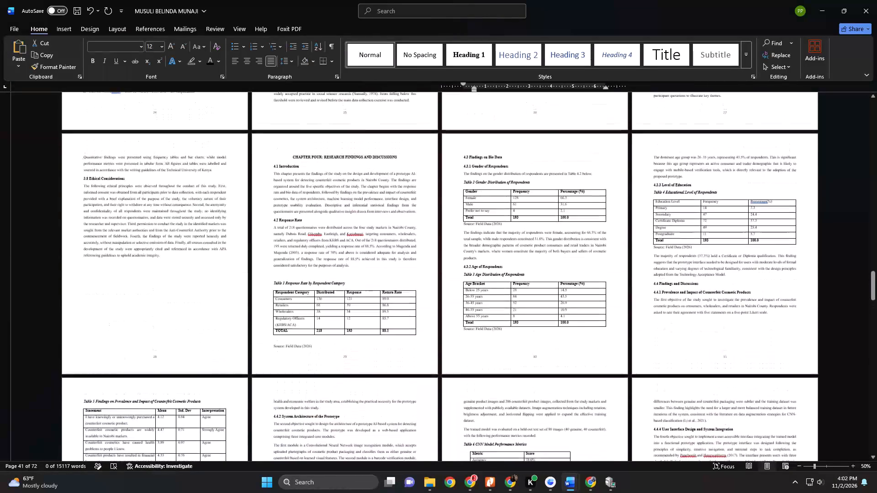
pyautogui.scroll(8, 532, 267)
pyautogui.scroll(-1, 534, 267)
pyautogui.scroll(1, 534, 267)
pyautogui.scroll(17, 343, 276)
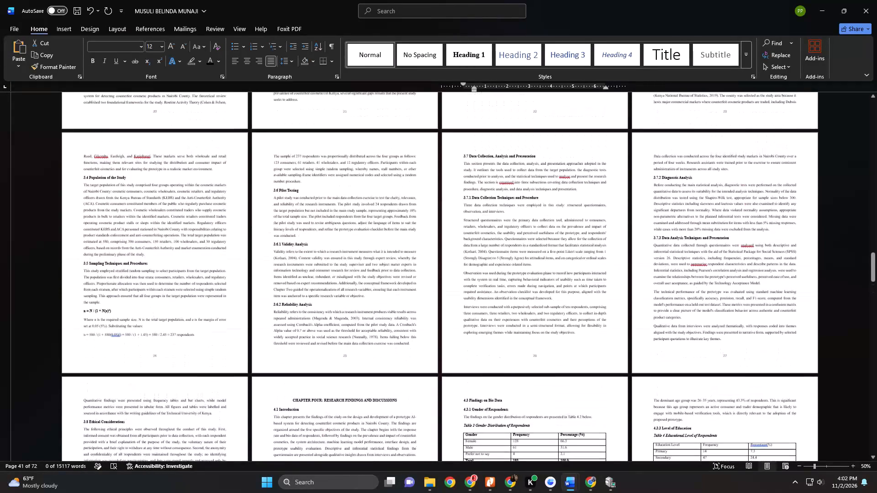
pyautogui.scroll(20, 344, 275)
pyautogui.scroll(9, 344, 275)
pyautogui.scroll(-1, 349, 273)
pyautogui.scroll(6, 349, 273)
pyautogui.scroll(-1, 351, 278)
pyautogui.scroll(20, 351, 278)
pyautogui.scroll(16, 351, 278)
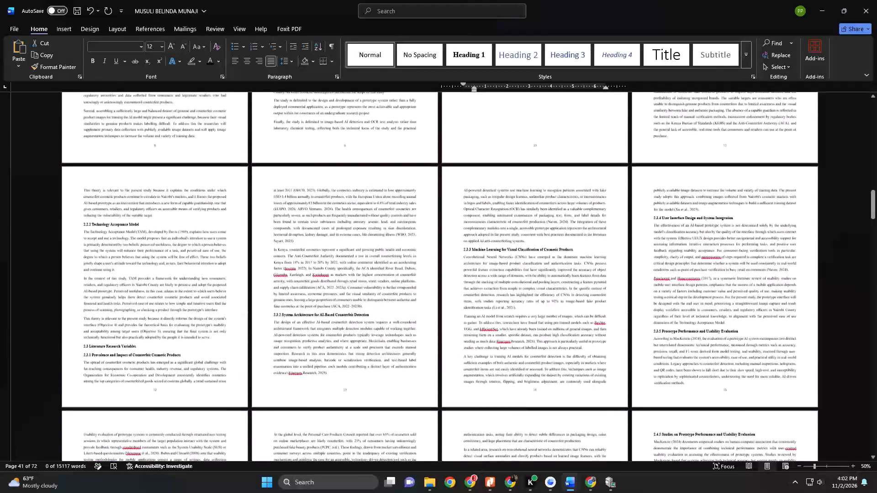
pyautogui.scroll(20, 351, 272)
pyautogui.scroll(1, 351, 272)
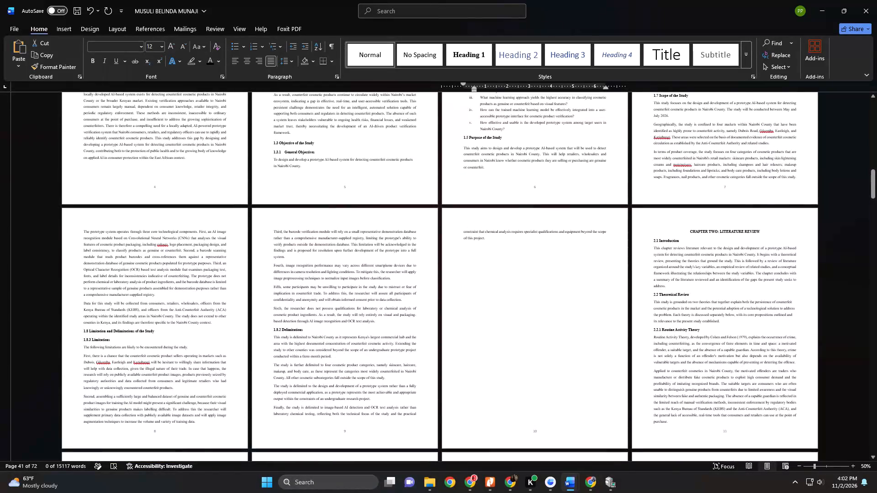
pyautogui.scroll(9, 340, 268)
pyautogui.scroll(13, 341, 266)
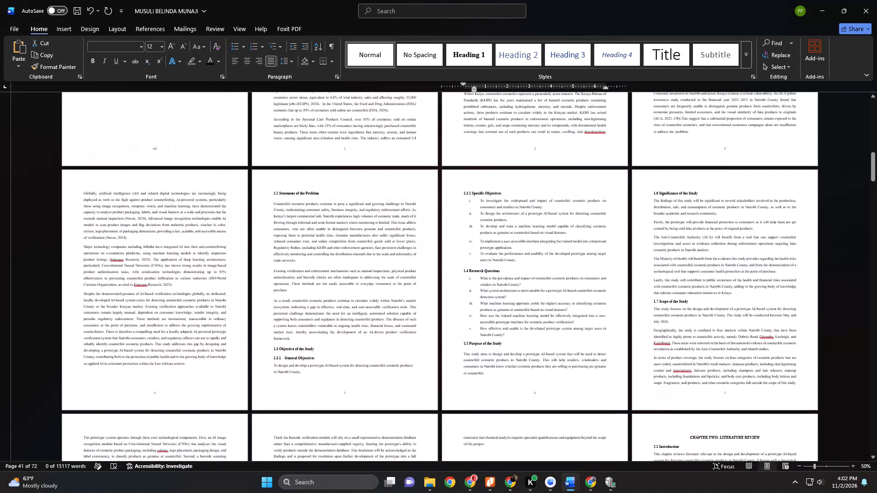
pyautogui.scroll(20, 343, 265)
pyautogui.scroll(10, 343, 265)
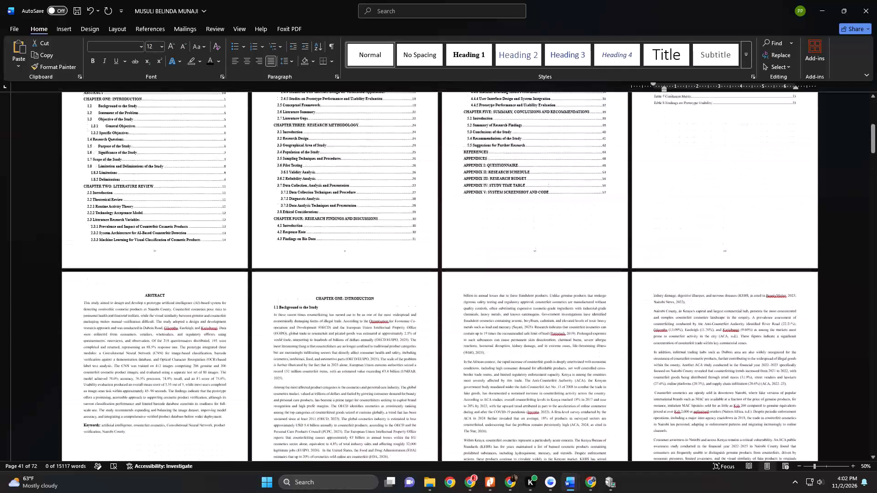
# Update the table of contents.
pyautogui.scroll(7, 349, 262)
pyautogui.click(506, 189)
pyautogui.rightClick(506, 189)
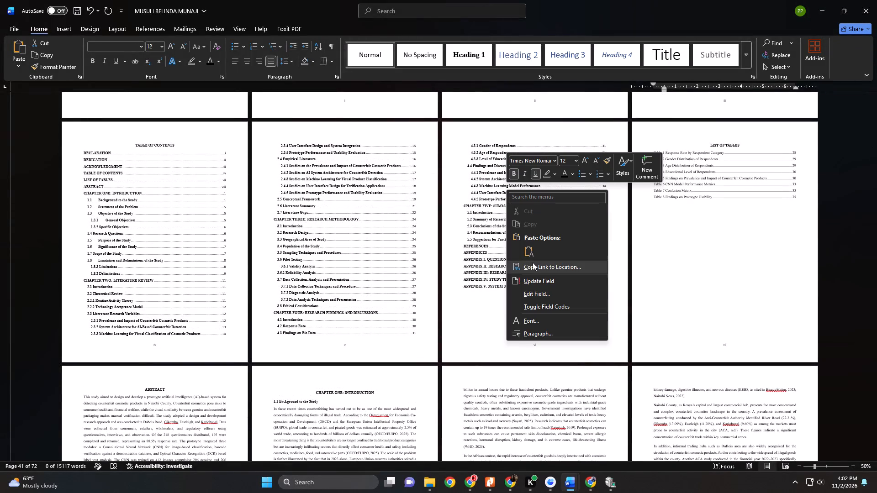
pyautogui.click(538, 279)
pyautogui.click(424, 237)
pyautogui.click(444, 253)
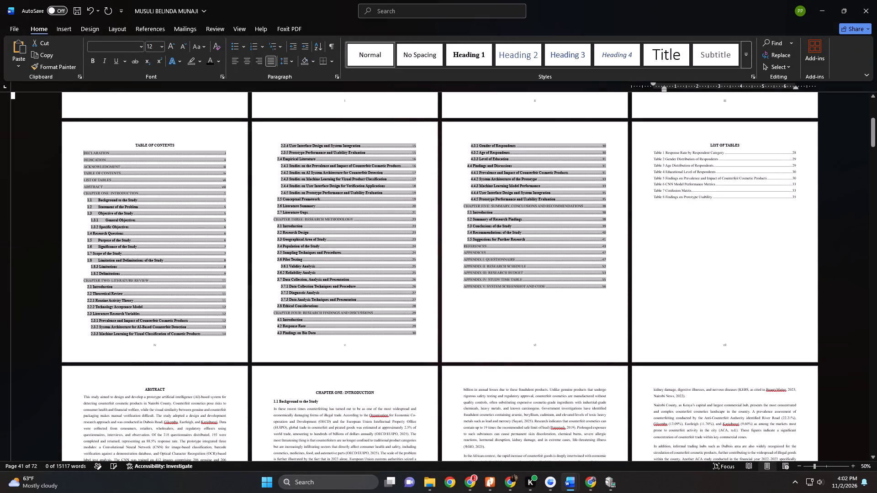
# Remove the bold formatting from the whole table of contents, including its title.
pyautogui.moveTo(619, 291); pyautogui.dragTo(150, 173)
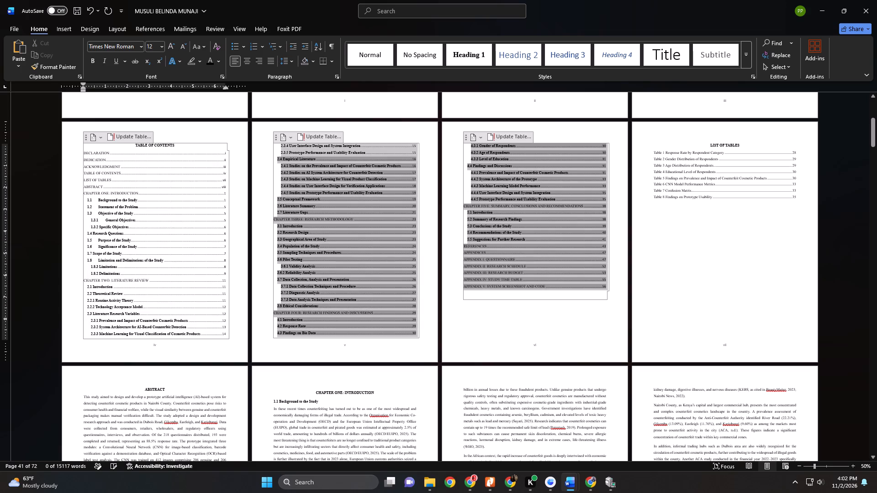
pyautogui.moveTo(150, 173); pyautogui.dragTo(75, 142)
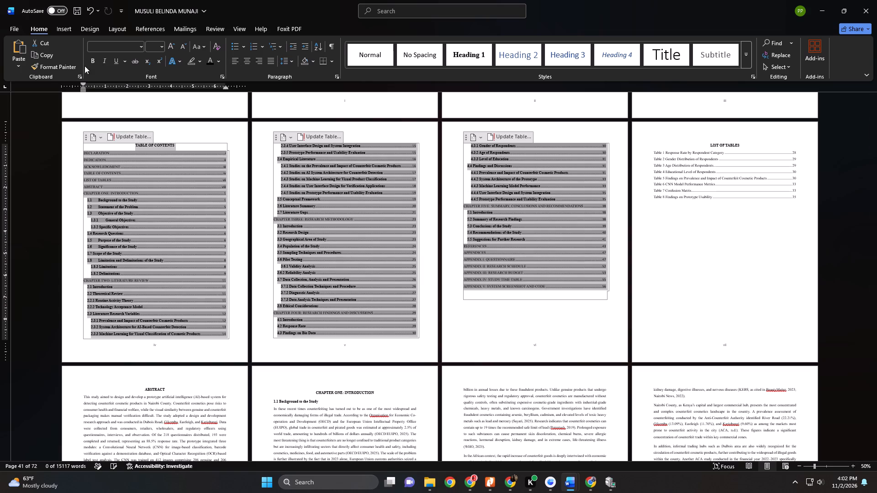
pyautogui.click(89, 57)
pyautogui.click(89, 57)
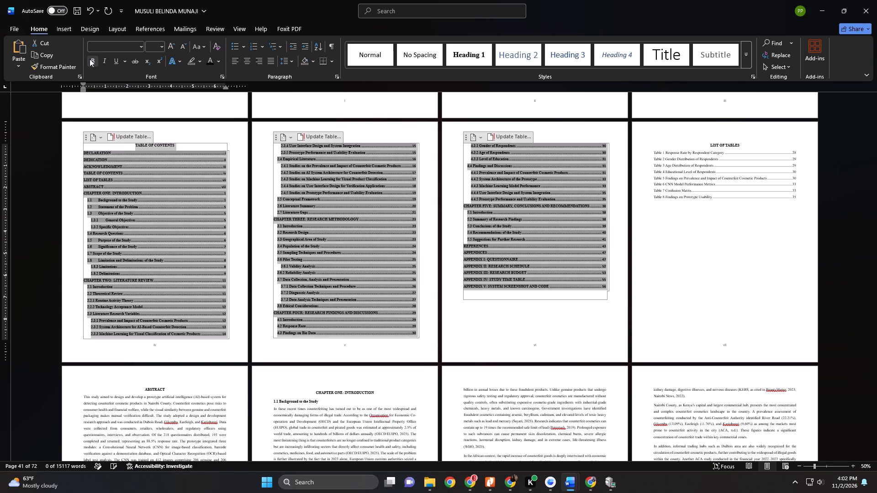
pyautogui.click(90, 60)
# Make the TABLE OF CONTENTS title bold.
pyautogui.click(72, 142)
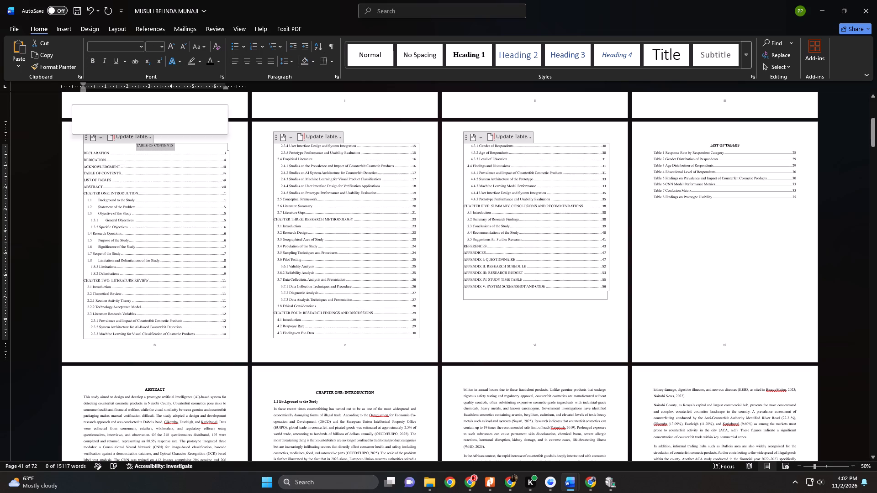
pyautogui.click(80, 123)
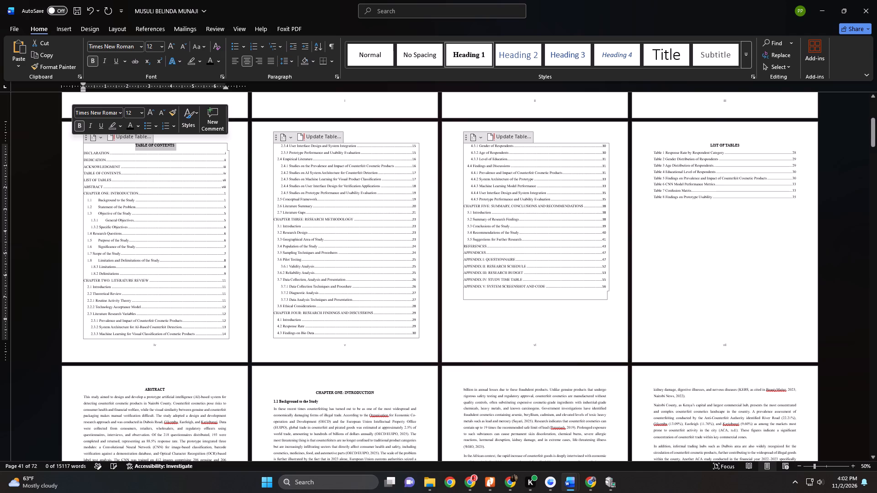
# Delete the blank line above the DECLARATION heading and save the document.
pyautogui.scroll(14, 701, 187)
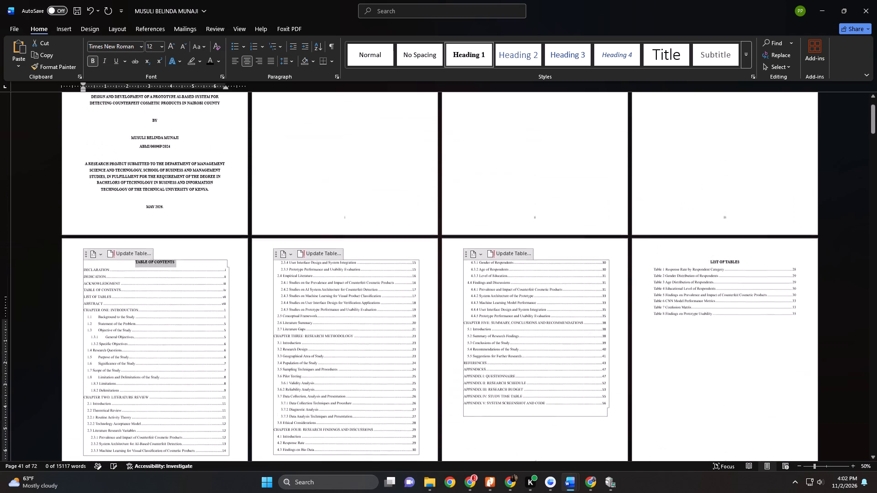
pyautogui.scroll(3, 702, 187)
pyautogui.scroll(-1, 702, 187)
pyautogui.scroll(16, 702, 187)
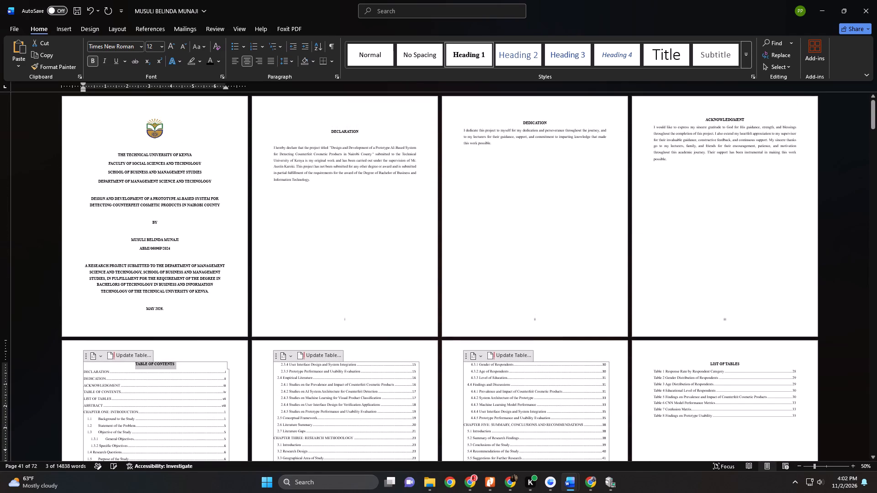
pyautogui.click(333, 115)
pyautogui.press('End')
pyautogui.press('Delete')
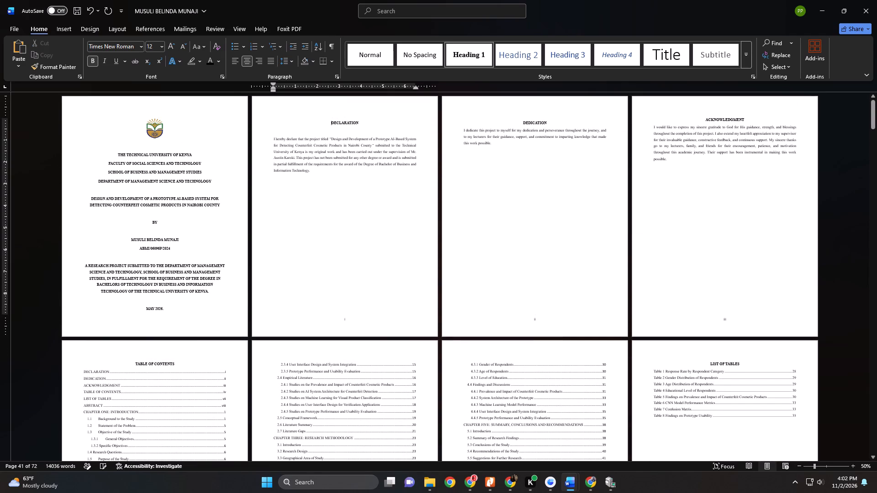
pyautogui.click(349, 107)
pyautogui.click(537, 111)
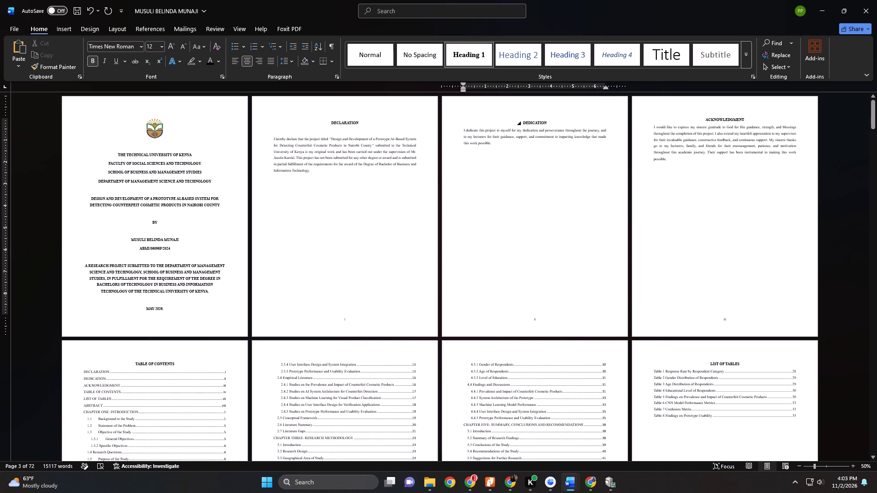
pyautogui.hotkey('ctrl', 's')
# Delete the logo and the university, faculty, school and department lines above the project title on the cover page.
pyautogui.click(153, 308)
pyautogui.click(194, 187)
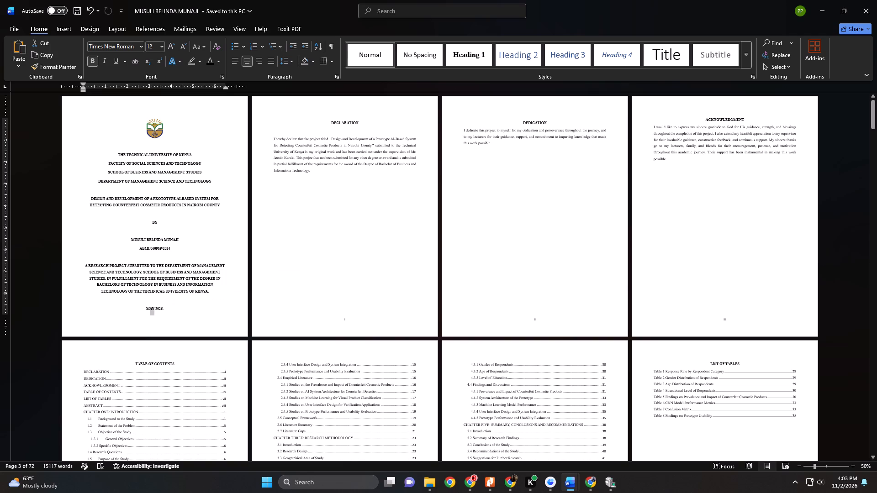
pyautogui.moveTo(217, 182); pyautogui.dragTo(145, 118)
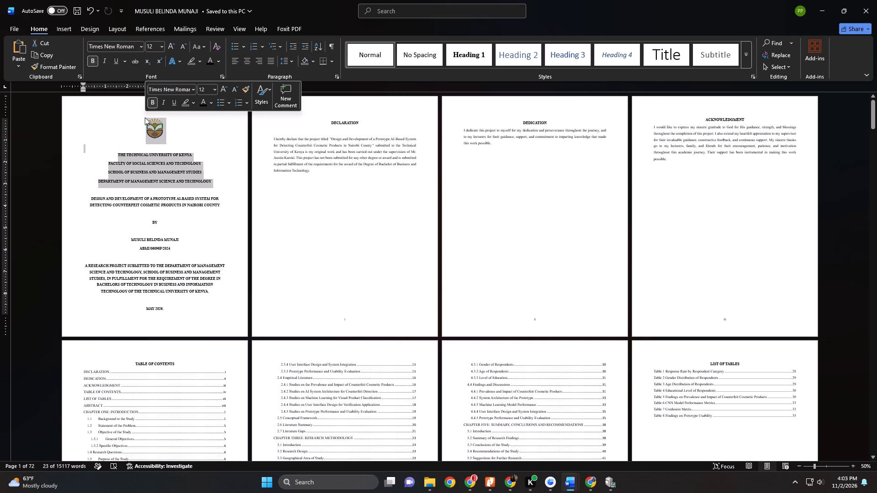
pyautogui.press('Delete')
pyautogui.press('Delete')
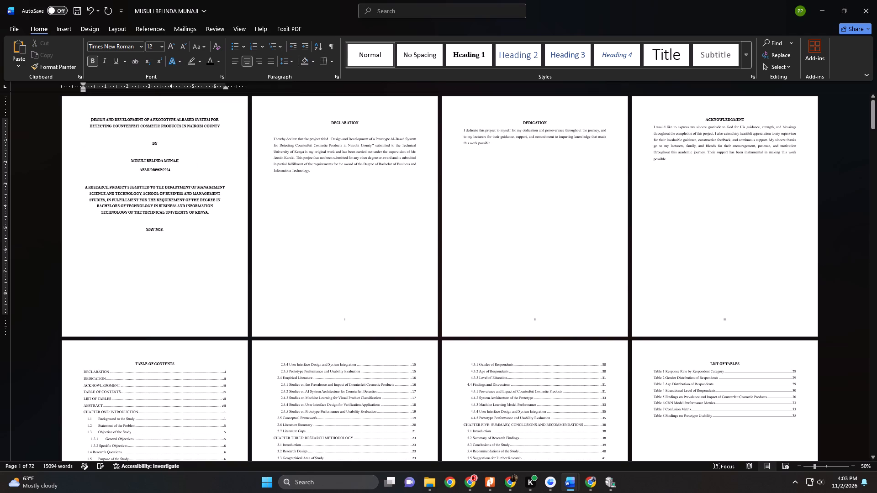
# Insert two blank lines between the project title and BY on the cover page.
pyautogui.click(150, 143)
pyautogui.press('Return')
pyautogui.press('Return')
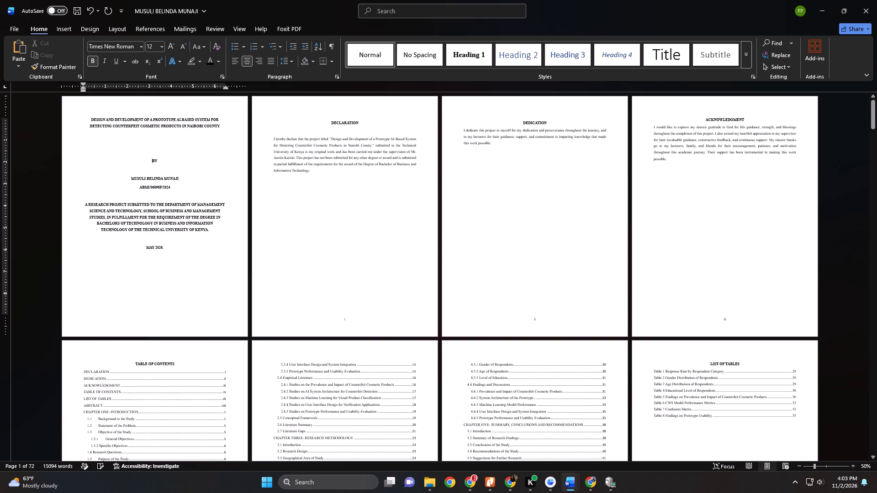
# Remove the blank line between BY and the author's name, and add three blank lines below the registration number.
pyautogui.click(177, 187)
pyautogui.press('Return')
pyautogui.press('Return')
pyautogui.click(153, 173)
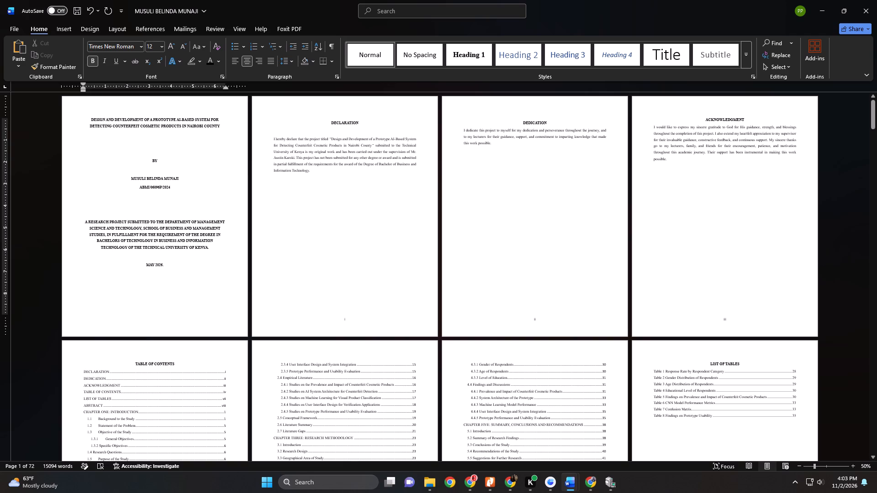
pyautogui.press('Delete')
pyautogui.click(179, 178)
pyautogui.press('Return')
# Insert three blank lines between the submission statement and the date on the cover page, and save the document.
pyautogui.click(221, 250)
pyautogui.press('Return')
pyautogui.press('Return')
pyautogui.press('Return')
pyautogui.click(172, 207)
pyautogui.hotkey('ctrl', 's')
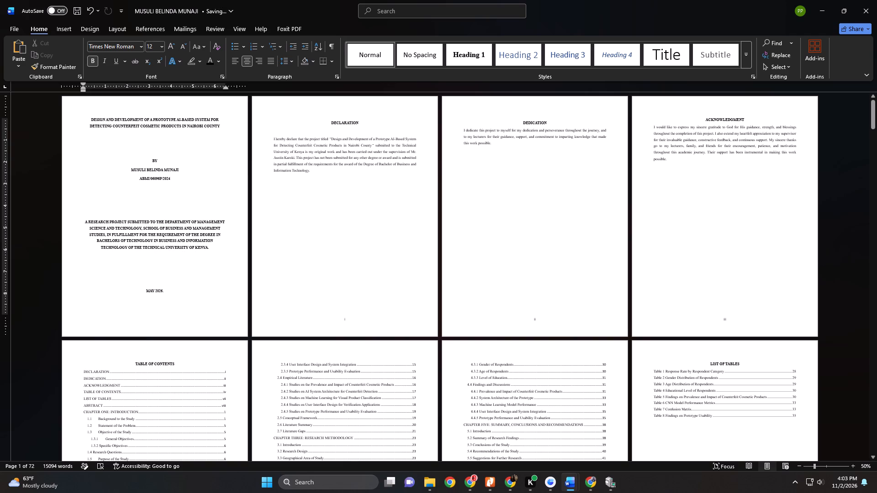
# Change the month in the cover page date to NOVEMBER and save the document.
pyautogui.moveTo(154, 291); pyautogui.dragTo(147, 289)
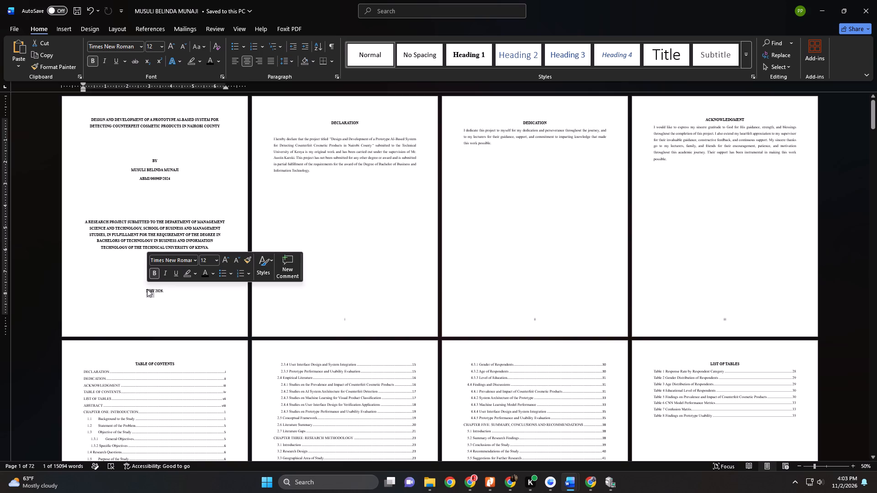
pyautogui.write('NOVEMBER')
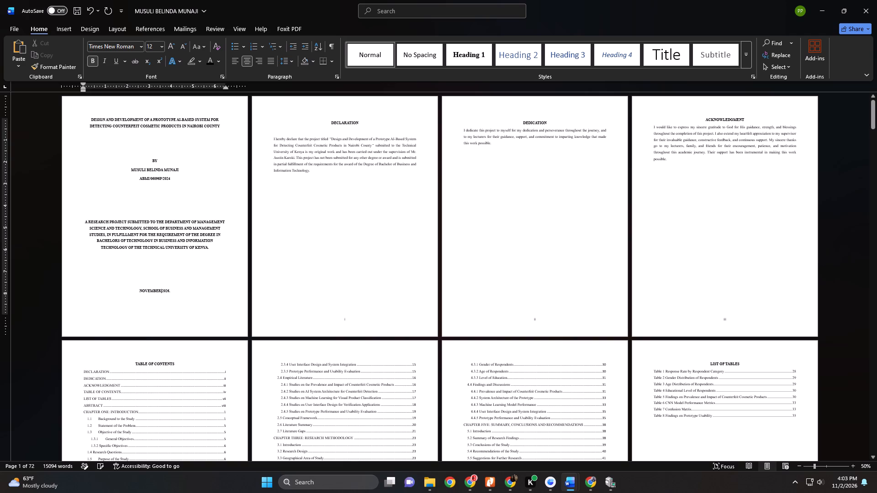
pyautogui.hotkey('ctrl', 's')
# Remove the full stop at the end of the cover page date.
pyautogui.scroll(2, 184, 280)
pyautogui.click(183, 280)
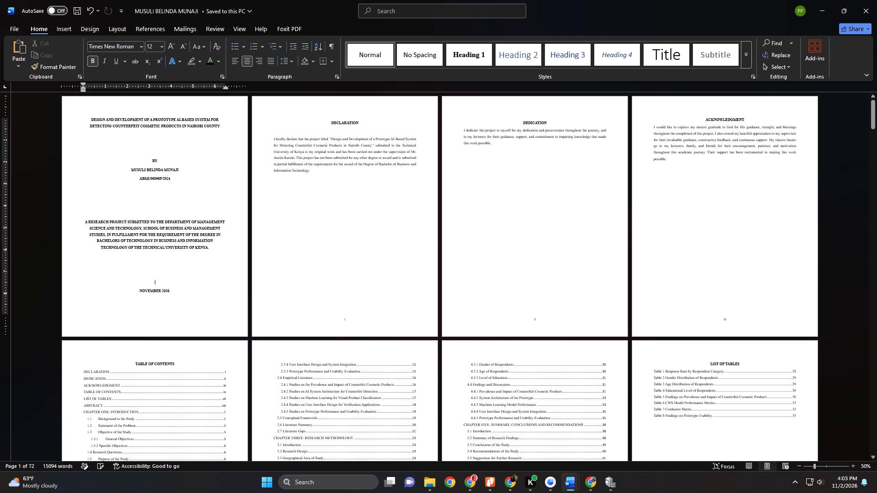
pyautogui.click(181, 288)
pyautogui.click(174, 294)
pyautogui.press('BackSpace')
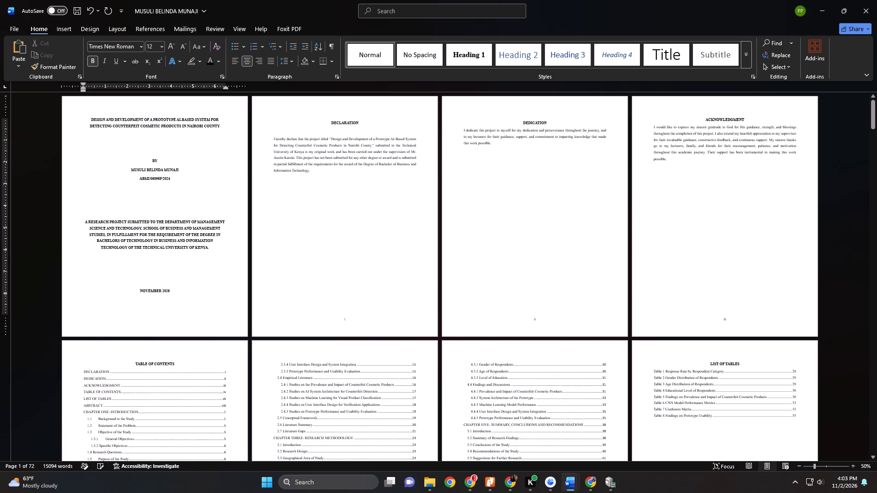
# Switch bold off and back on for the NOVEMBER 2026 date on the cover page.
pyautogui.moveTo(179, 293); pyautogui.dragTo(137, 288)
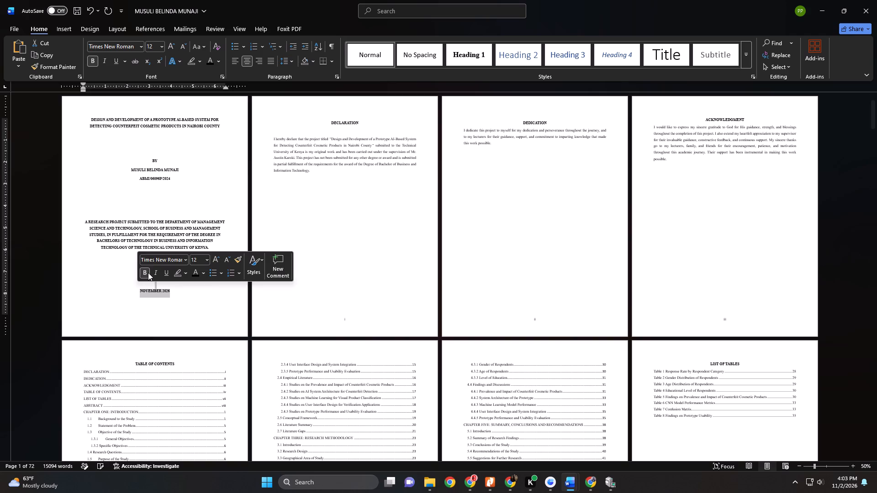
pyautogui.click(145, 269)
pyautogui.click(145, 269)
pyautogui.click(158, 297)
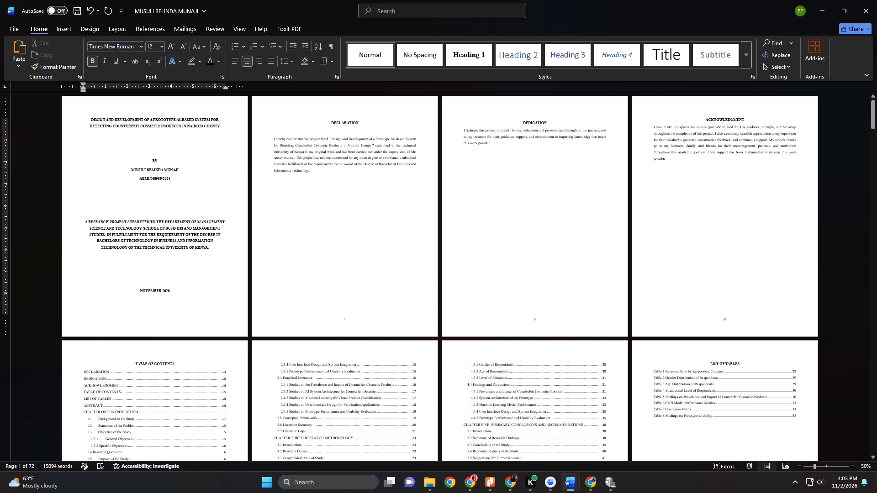
# Save the document.
pyautogui.hotkey('ctrl', 's')
pyautogui.hotkey('ctrl', 's')
pyautogui.hotkey('ctrl', 's')
pyautogui.hotkey('ctrl', 's')
pyautogui.scroll(3, 306, 146)
pyautogui.scroll(-1, 155, 158)
pyautogui.scroll(6, 158, 164)
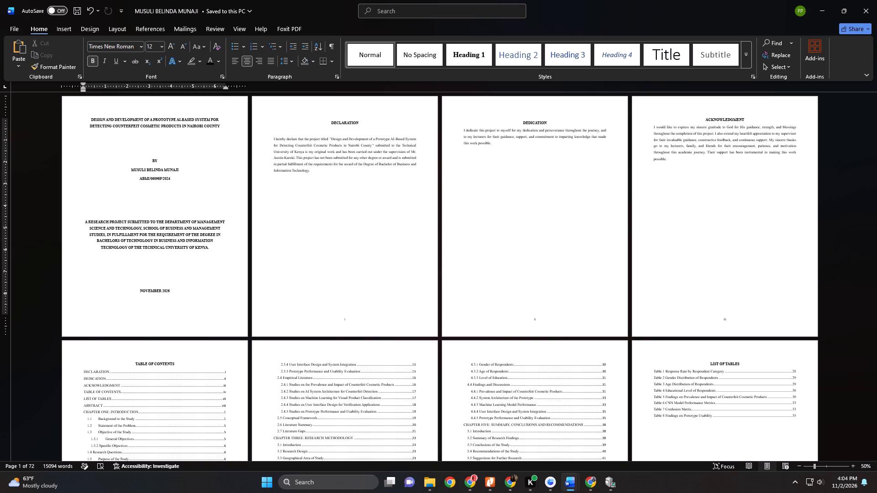
pyautogui.hotkey('ctrl', 's')
# Delete "SCHOOL OF BUSINESS AND MANAGEMENT STUDIES" and its surrounding commas from the cover page's submission statement, keeping a space before "IN FULFILLMENT".
pyautogui.scroll(1, 351, 178)
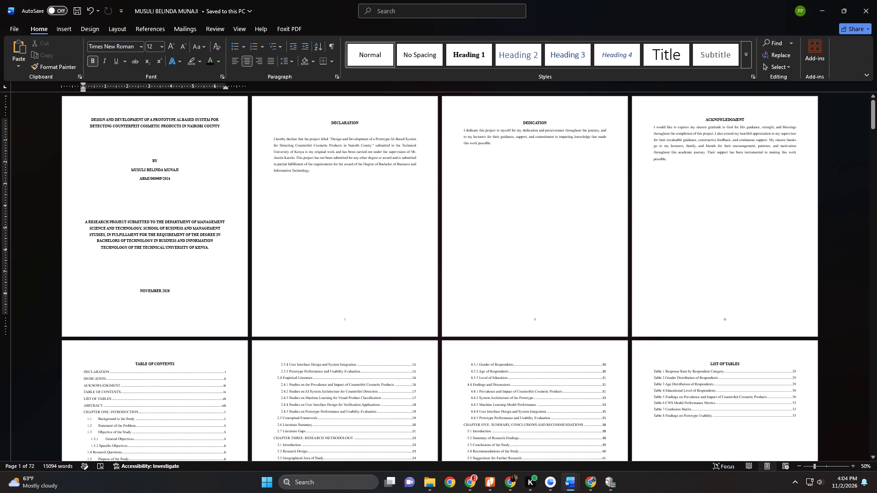
pyautogui.click(343, 108)
pyautogui.click(548, 110)
pyautogui.scroll(-2, 548, 110)
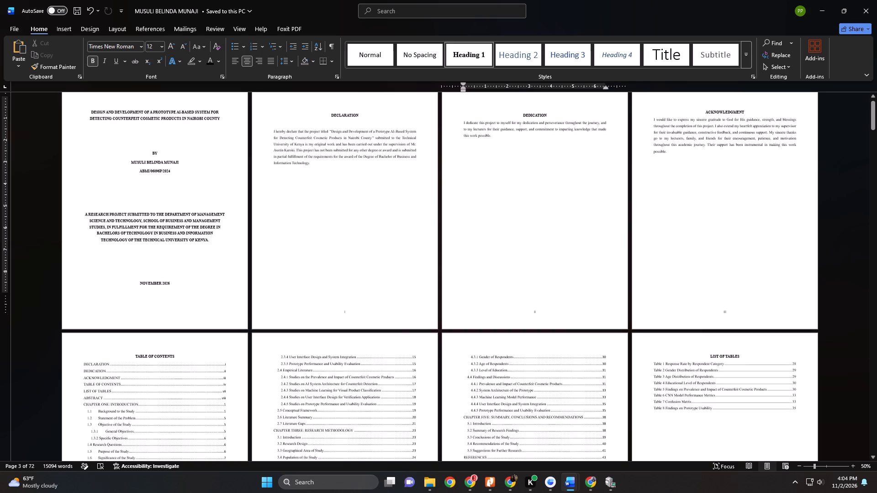
pyautogui.scroll(-1, 548, 110)
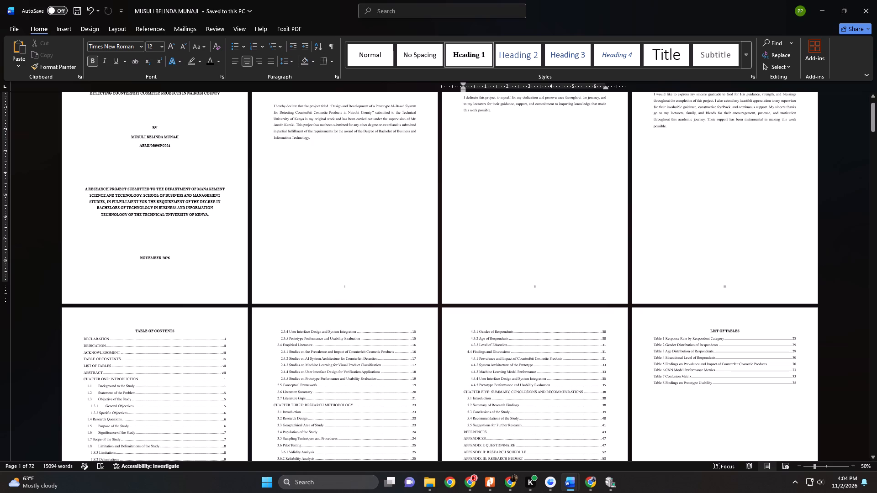
pyautogui.moveTo(106, 202); pyautogui.dragTo(143, 194)
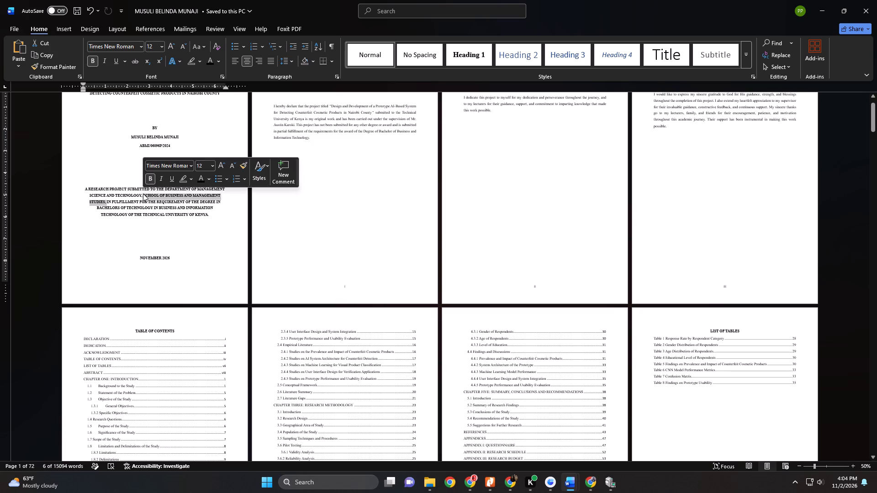
pyautogui.press('Delete')
pyautogui.press('BackSpace')
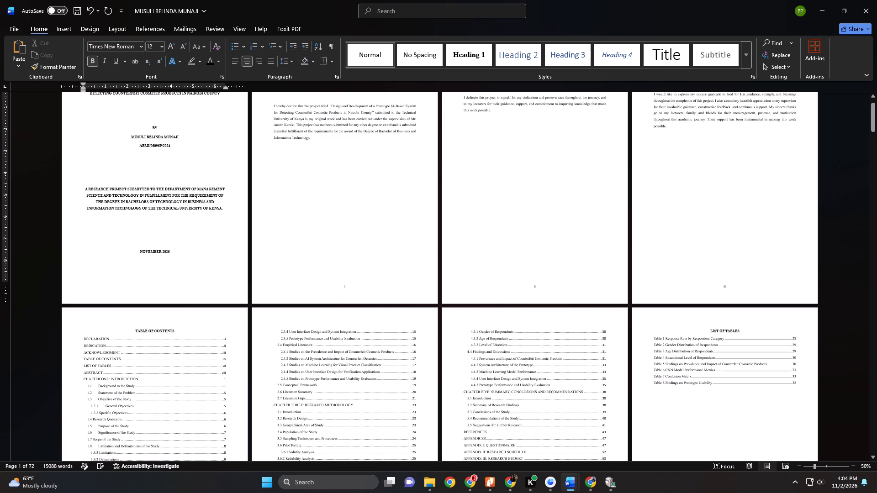
pyautogui.press('space')
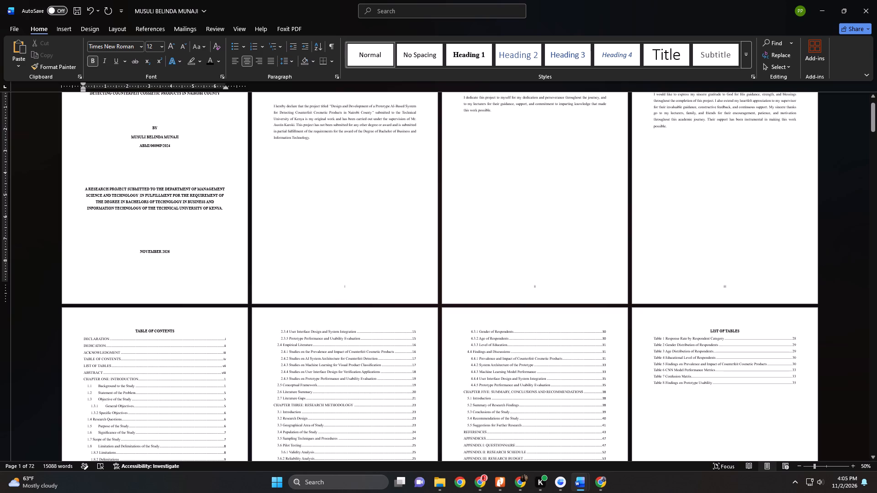
# Replace OF with AT before "THE TECHNICAL UNIVERSITY OF KENYA" in the submission statement, and save the document.
pyautogui.moveTo(147, 207); pyautogui.dragTo(143, 207)
pyautogui.moveTo(143, 207); pyautogui.dragTo(142, 207)
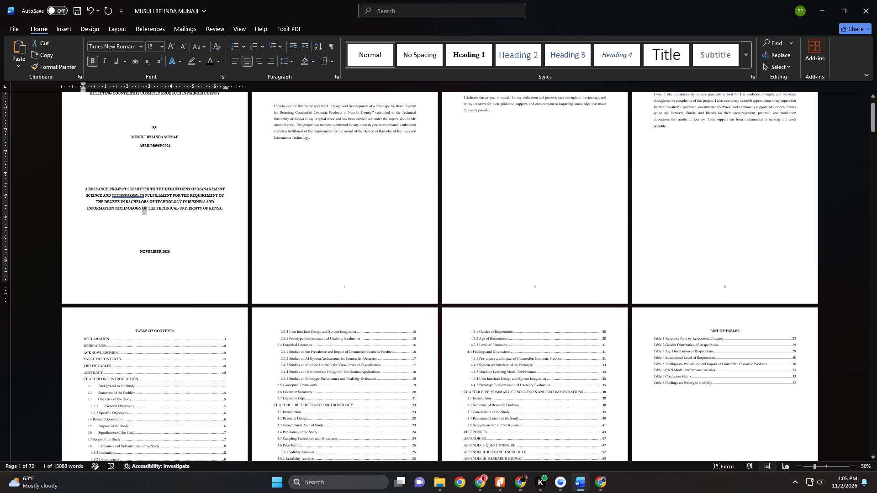
pyautogui.write('AT')
pyautogui.press('space')
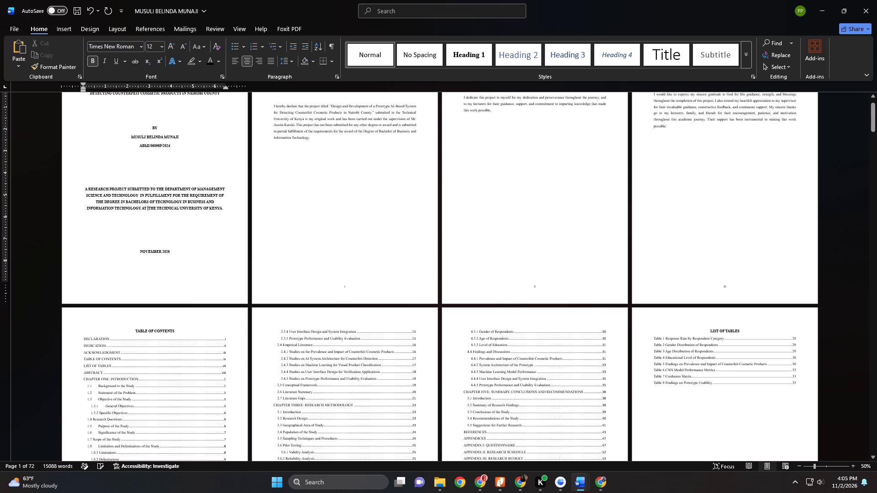
pyautogui.scroll(2, 153, 235)
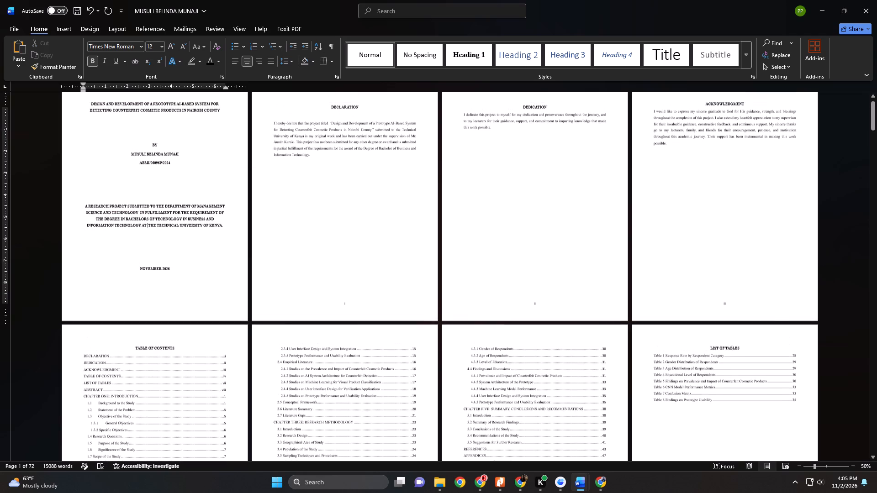
pyautogui.scroll(-1, 153, 235)
pyautogui.scroll(3, 153, 235)
pyautogui.doubleClick(81, 10)
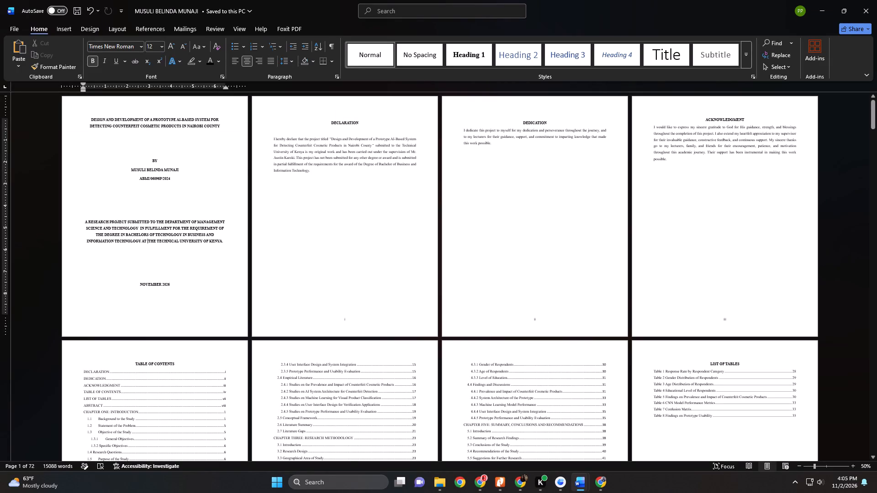
# Reword the submission statement's fulfillment phrase to read "IN PARTIAL FULFILLMENT OF THE REQUIREMENT".
pyautogui.click(144, 229)
pyautogui.press('space')
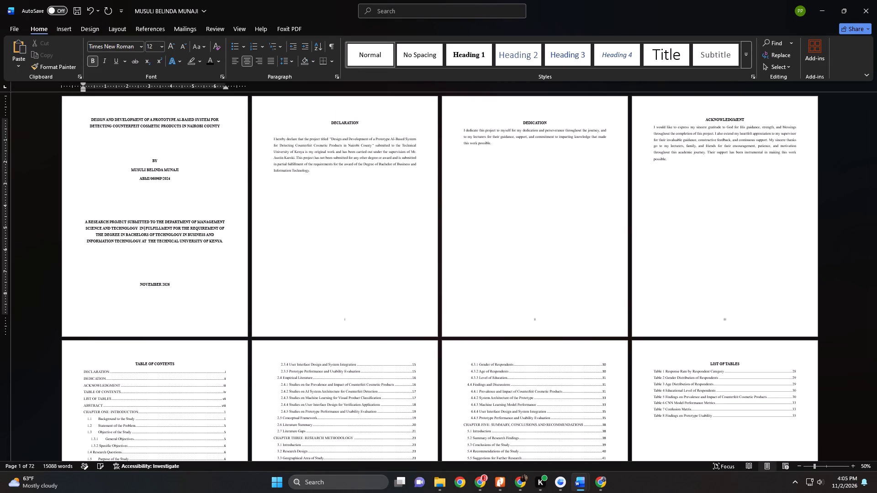
pyautogui.press('p')
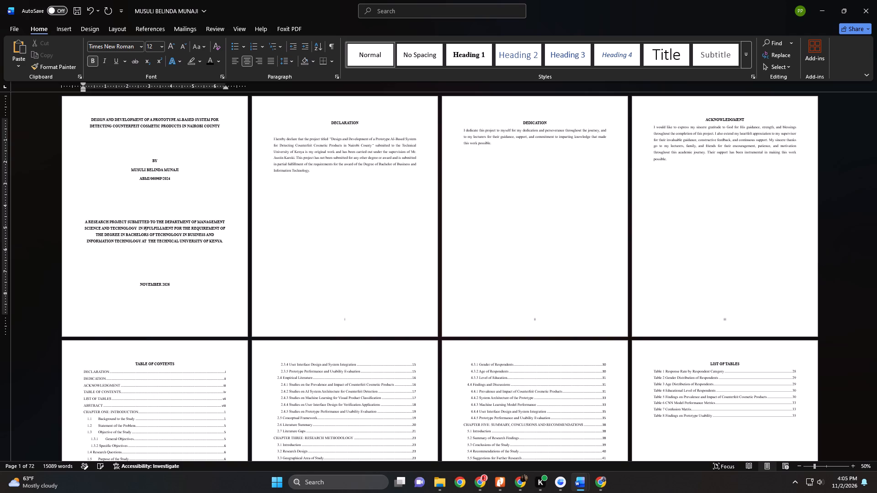
pyautogui.press('BackSpace')
pyautogui.write('PARTIAL')
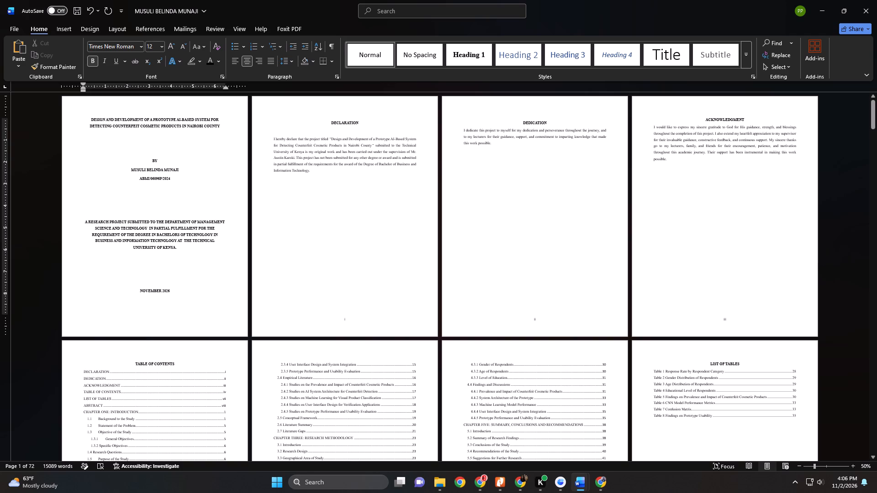
pyautogui.moveTo(205, 226); pyautogui.dragTo(205, 227)
pyautogui.moveTo(205, 227); pyautogui.dragTo(199, 228)
pyautogui.write('OF')
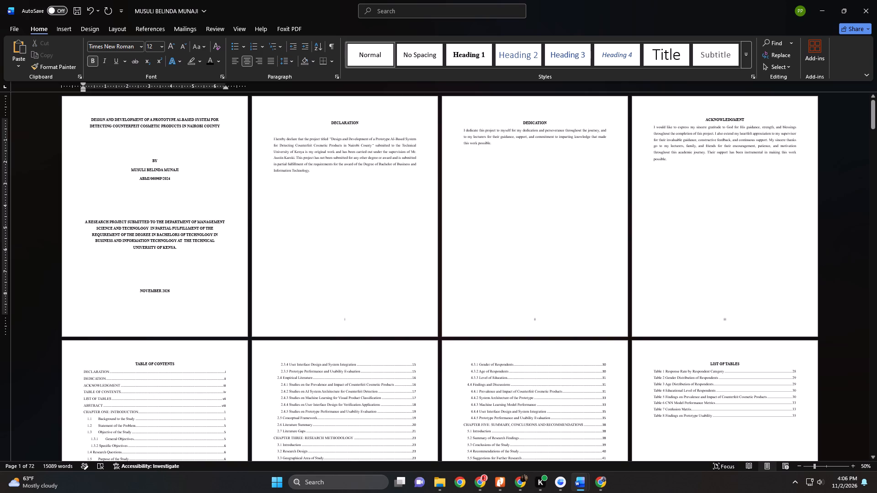
# Replace the OF after REQUIREMENT in the submission statement with "FOR THE AWARD OF".
pyautogui.moveTo(126, 235); pyautogui.dragTo(122, 232)
pyautogui.write('FP')
pyautogui.press('BackSpace')
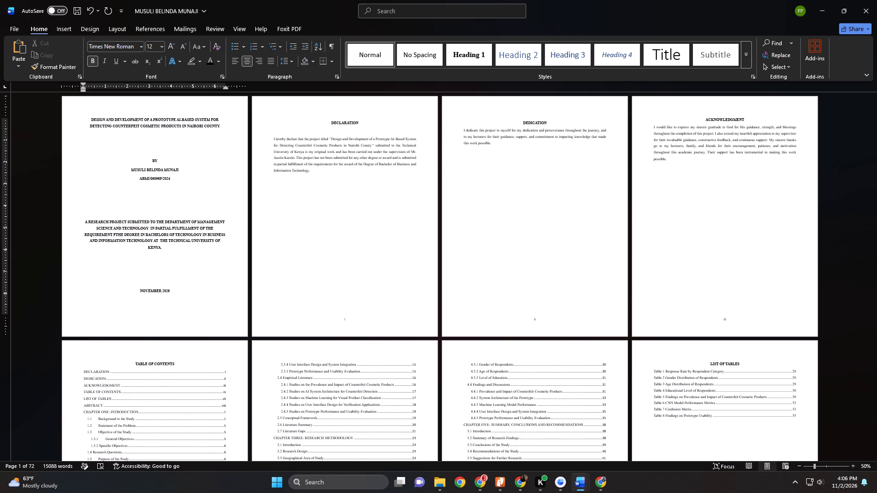
pyautogui.write('OR')
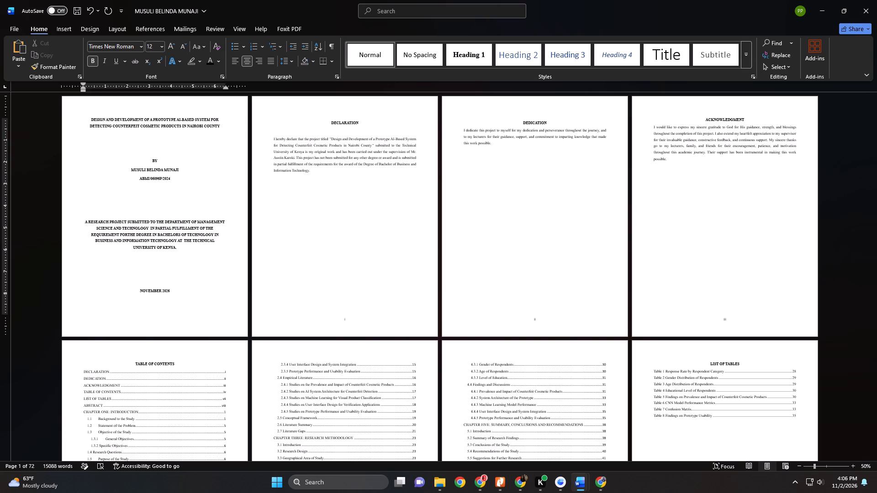
pyautogui.press('space')
pyautogui.write('THE AWARD')
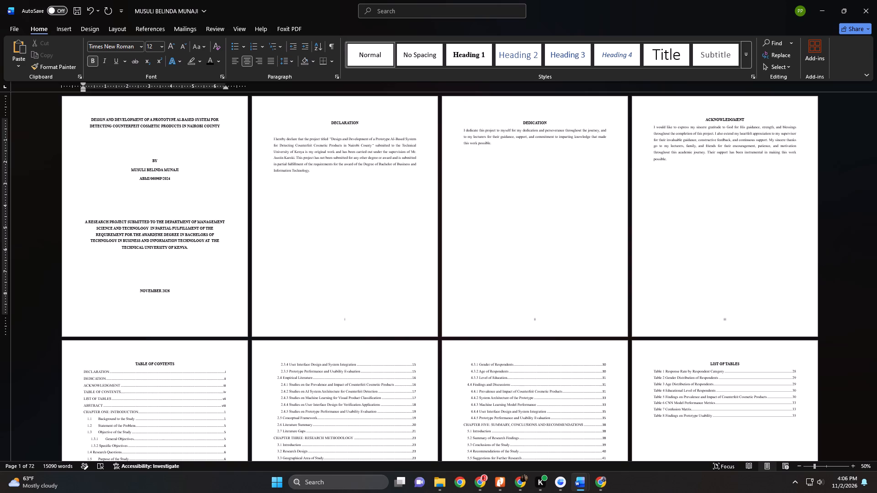
pyautogui.press('space')
pyautogui.write('OF')
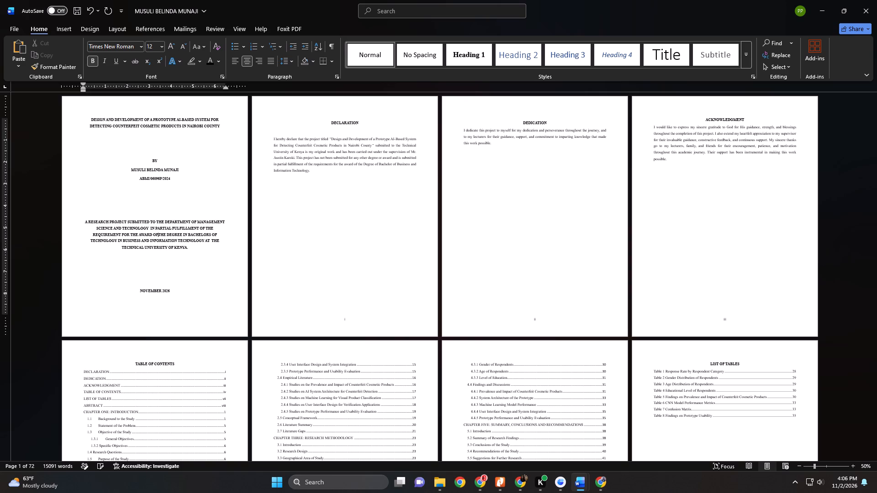
pyautogui.press('space')
# Delete "THE DEGREE IN" before "BACHELORS OF TECHNOLOGY" in the submission statement, and save the document.
pyautogui.press('Delete')
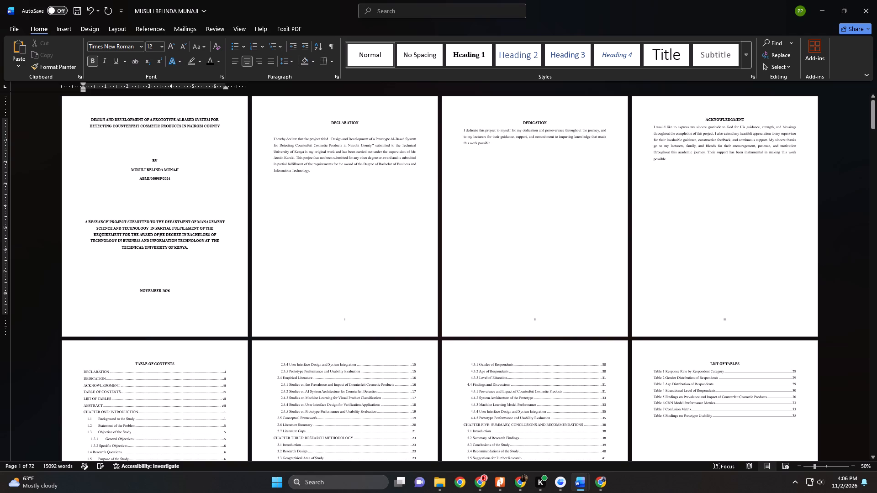
pyautogui.press('Delete')
pyautogui.press('Delete')
pyautogui.press('Delete')
pyautogui.press('Delete')
pyautogui.press('Delete')
pyautogui.press('Delete')
pyautogui.press('Delete')
pyautogui.press('Delete')
pyautogui.press('Delete')
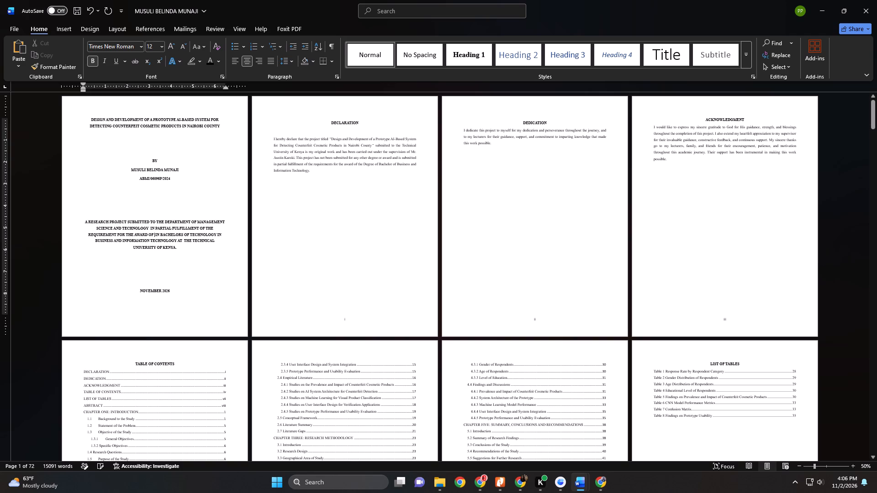
pyautogui.press('Delete')
pyautogui.press('Delete')
pyautogui.press('Delete')
pyautogui.press('Delete')
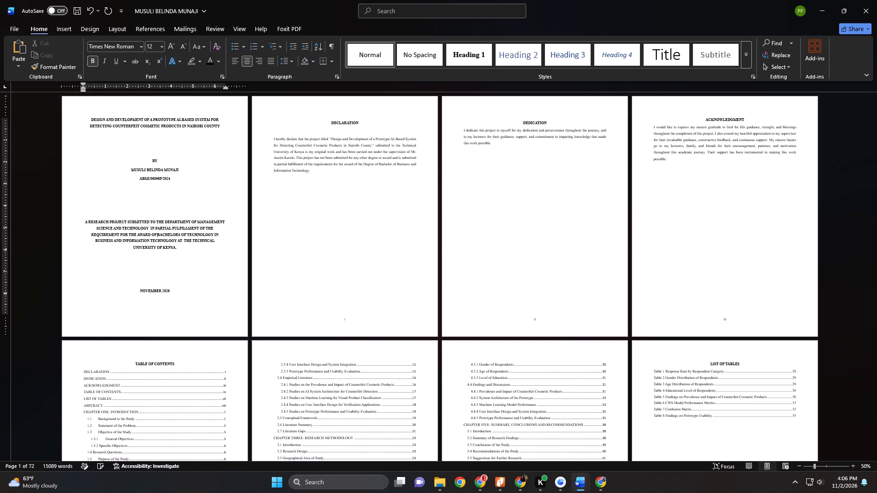
pyautogui.press('space')
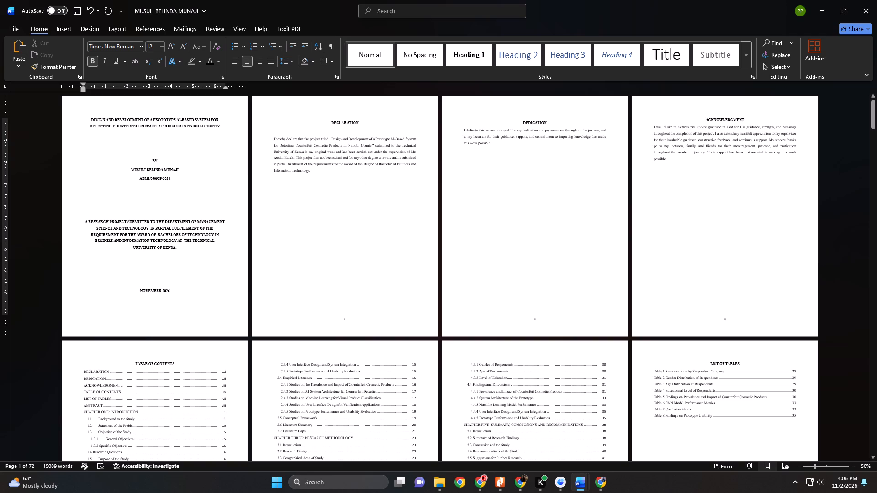
pyautogui.tripleClick(74, 10)
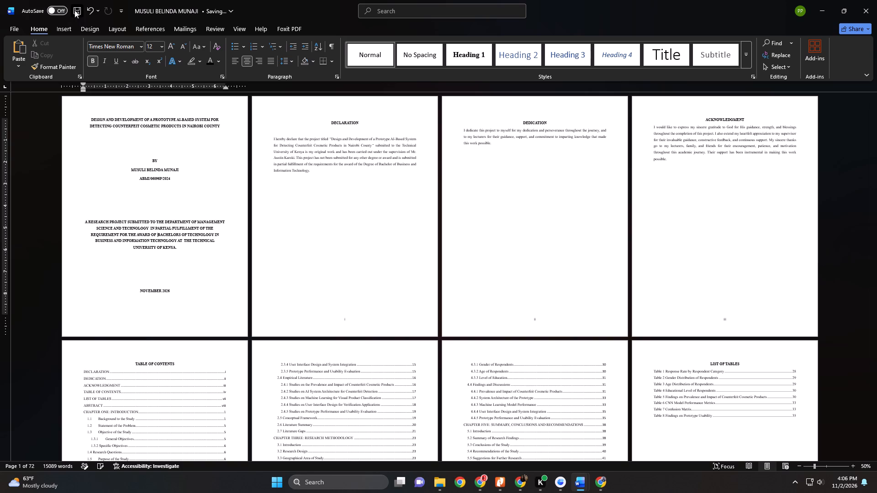
pyautogui.click(74, 10)
# Accept the suggested spacing corrections for "TECHNOLOGY IN", "OF BACHELORS" and "AT THE" in the submission statement, and save the document.
pyautogui.click(158, 227)
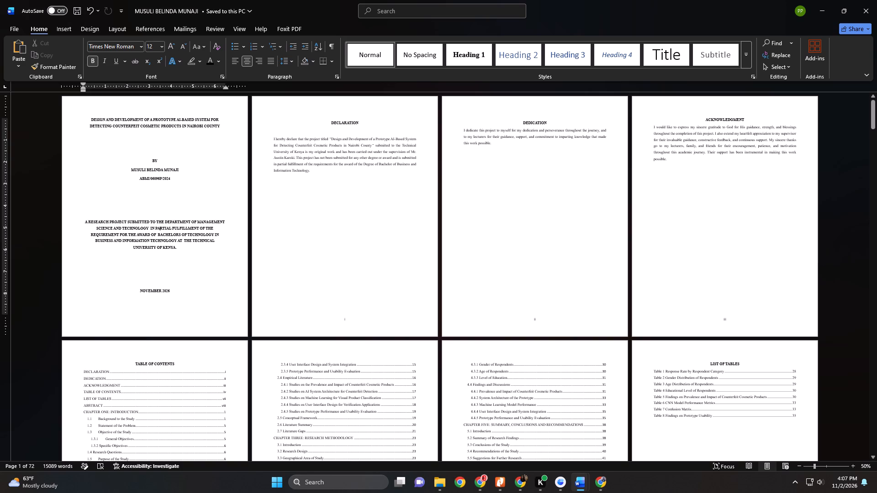
pyautogui.click(393, 138)
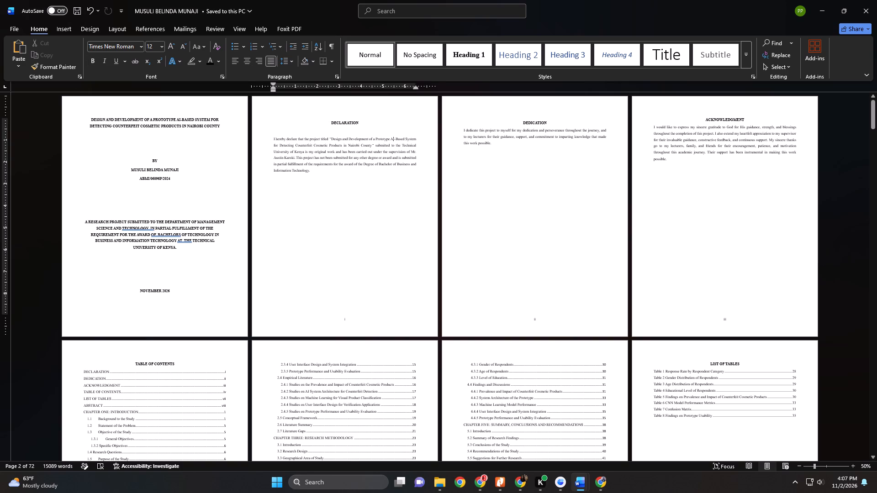
pyautogui.click(138, 229)
pyautogui.rightClick(138, 229)
pyautogui.click(134, 235)
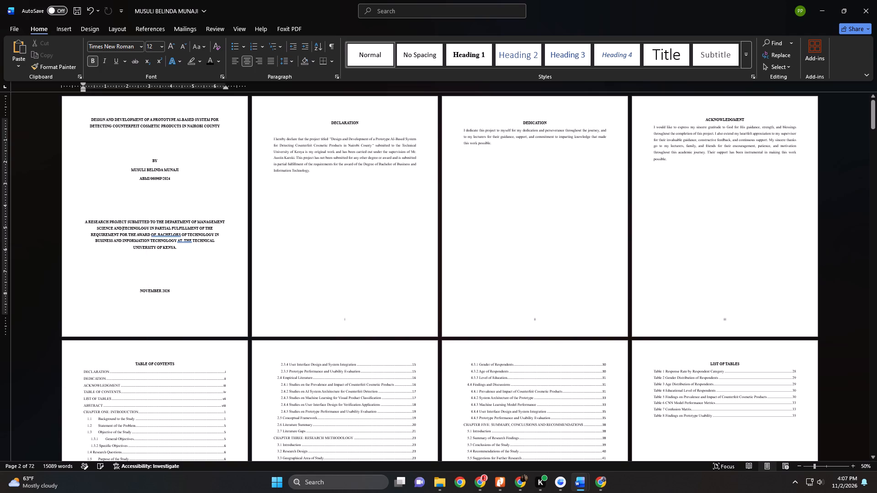
pyautogui.click(170, 236)
pyautogui.rightClick(171, 236)
pyautogui.click(155, 243)
pyautogui.click(186, 238)
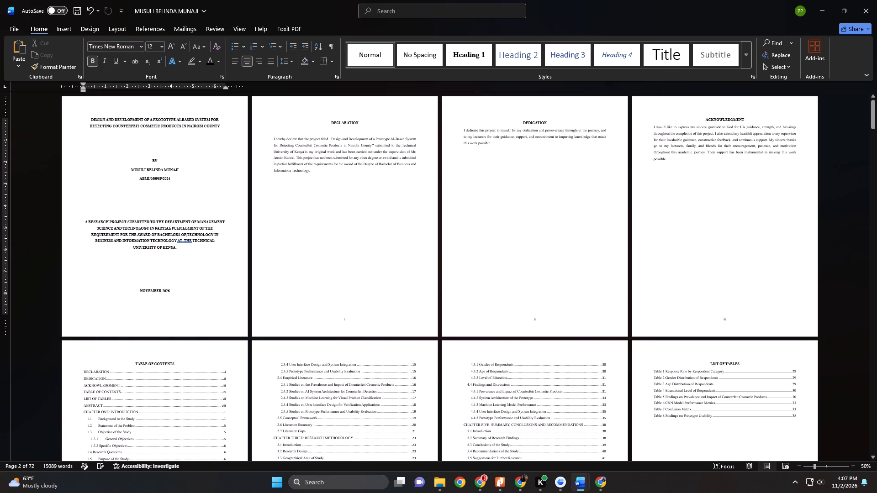
pyautogui.click(183, 243)
pyautogui.rightClick(183, 243)
pyautogui.click(159, 250)
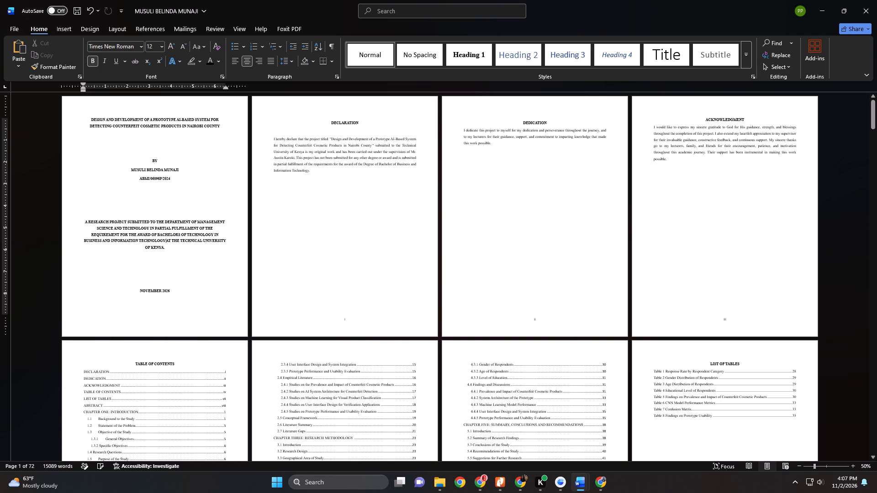
pyautogui.hotkey('ctrl', 's')
# Save the document with the corrected submission statement.
pyautogui.hotkey('ctrl', 's')
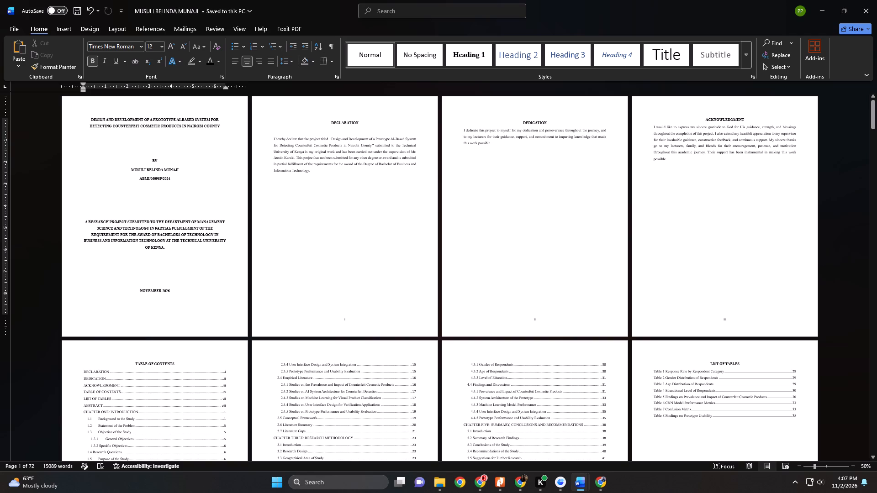
# Insert two blank lines above the project title on the cover page.
pyautogui.click(90, 120)
pyautogui.press('Return')
pyautogui.press('Return')
pyautogui.click(137, 119)
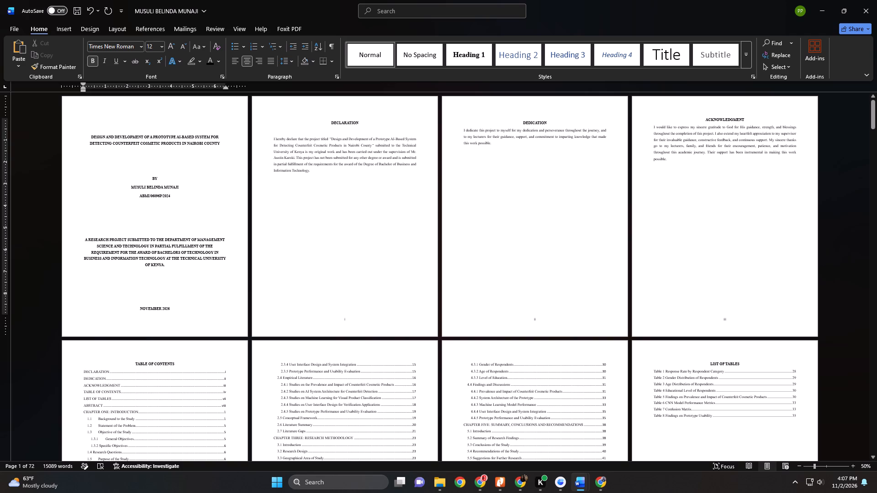
pyautogui.click(442, 489)
pyautogui.click(573, 436)
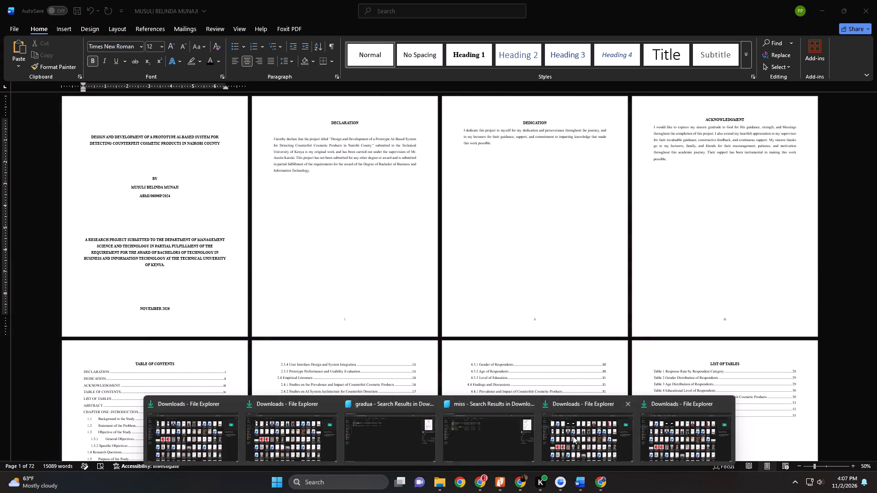
pyautogui.click(42, 119)
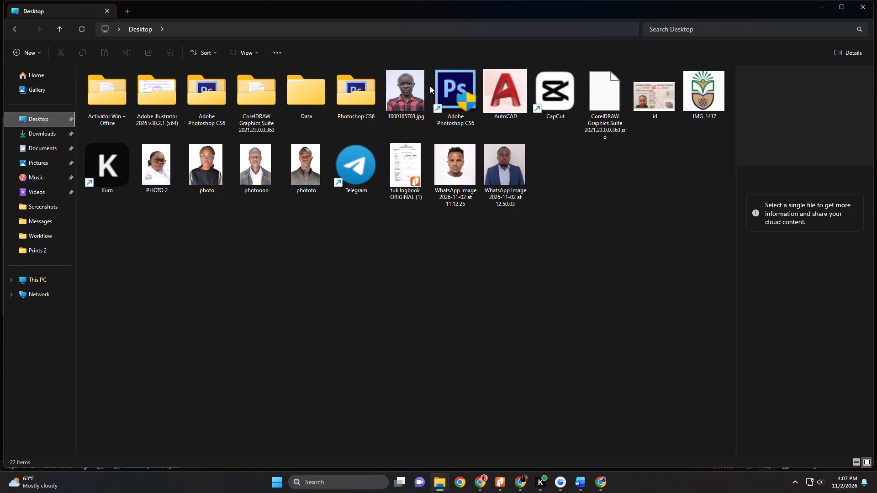
pyautogui.rightClick(692, 97)
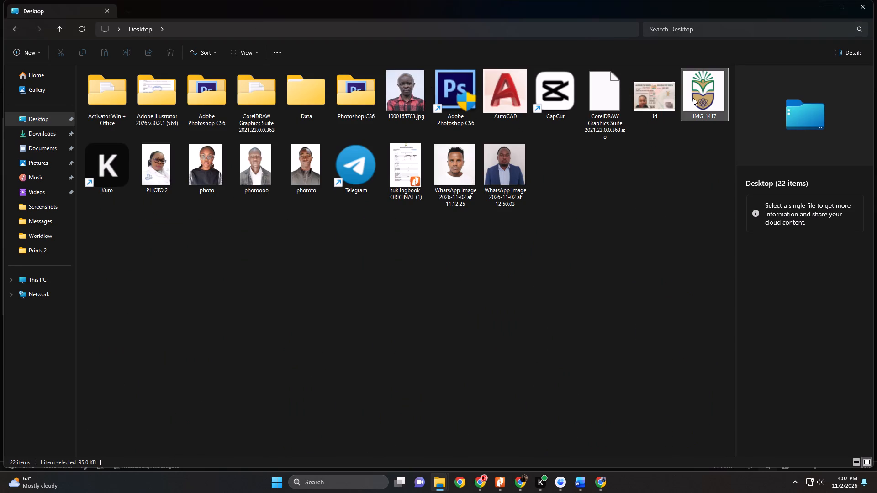
pyautogui.click(721, 107)
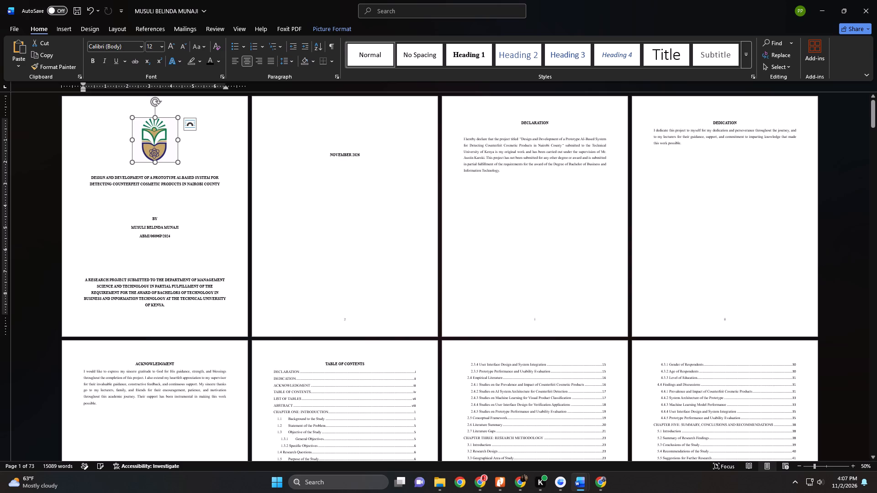
pyautogui.moveTo(133, 163); pyautogui.dragTo(143, 143)
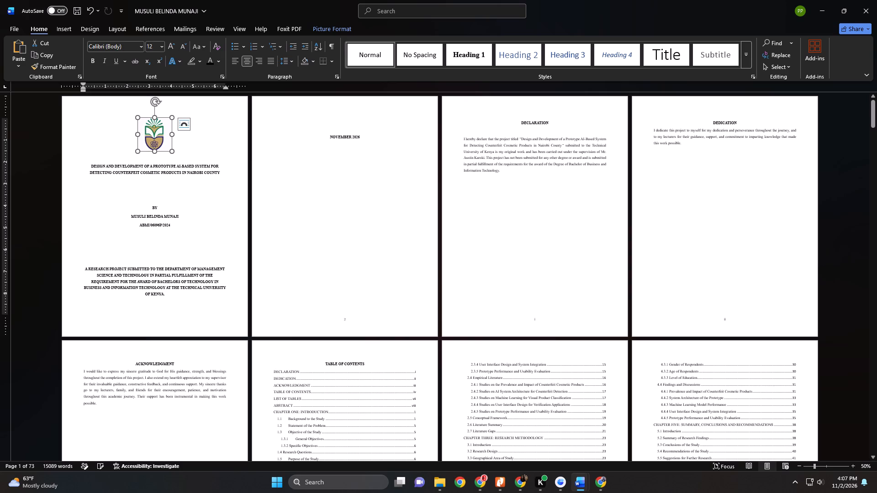
# Delete one blank line below the logo, two below the title and two above the submission statement on the cover page.
pyautogui.click(143, 157)
pyautogui.press('Delete')
pyautogui.click(155, 184)
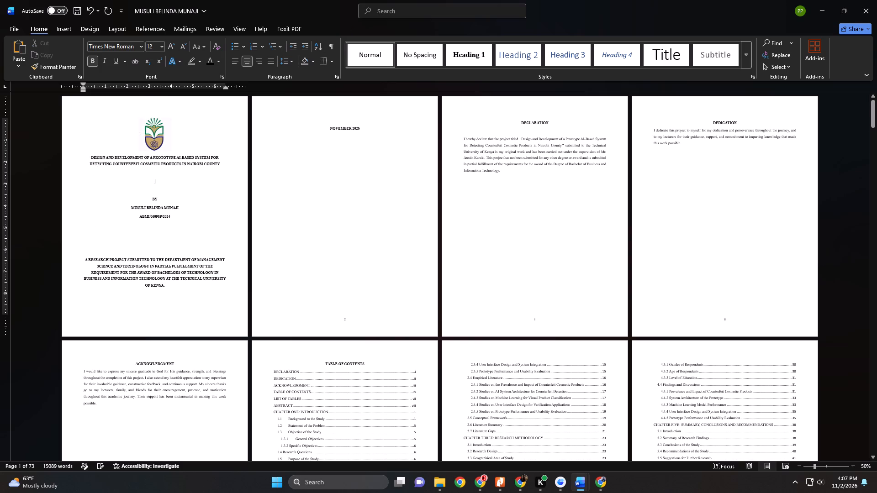
pyautogui.press('Delete')
pyautogui.click(161, 231)
pyautogui.press('Delete')
pyautogui.press('Delete')
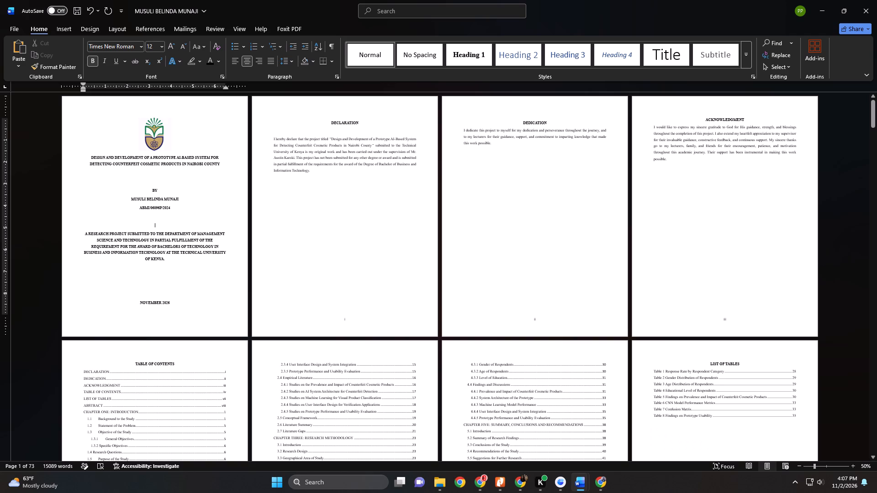
pyautogui.click(155, 177)
pyautogui.press('Delete')
# Tighten the line spacing of the cover page's BY, author name and registration number lines.
pyautogui.moveTo(170, 201); pyautogui.dragTo(151, 184)
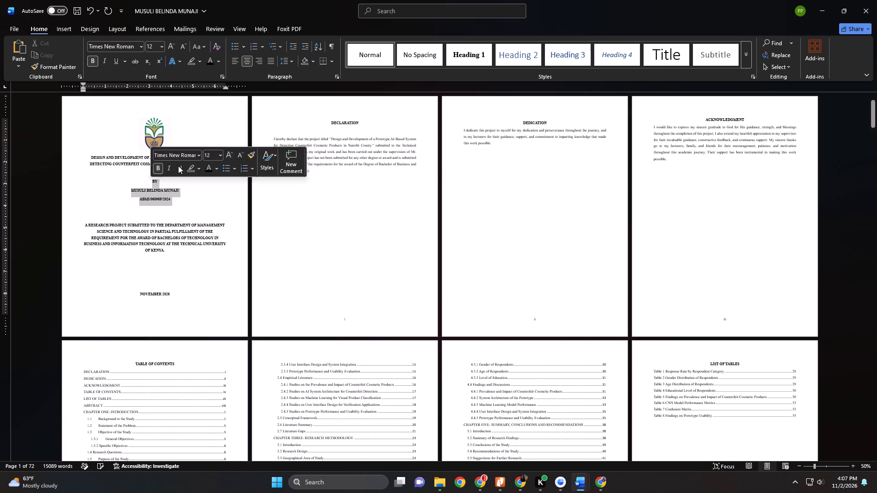
pyautogui.click(288, 62)
pyautogui.click(299, 74)
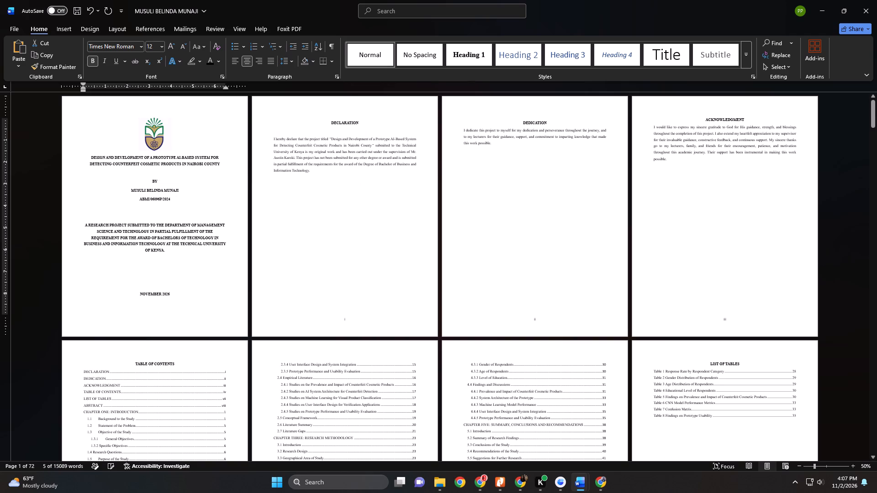
# Delete two blank lines between the submission statement and the NOVEMBER 2026 date on the cover page.
pyautogui.click(157, 262)
pyautogui.press('Delete')
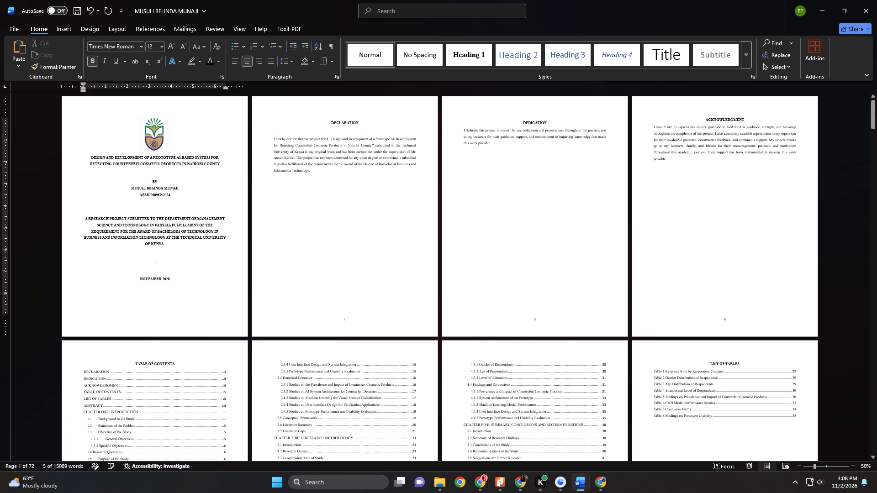
pyautogui.press('Delete')
# Save the document with the rearranged cover page.
pyautogui.scroll(2, 156, 196)
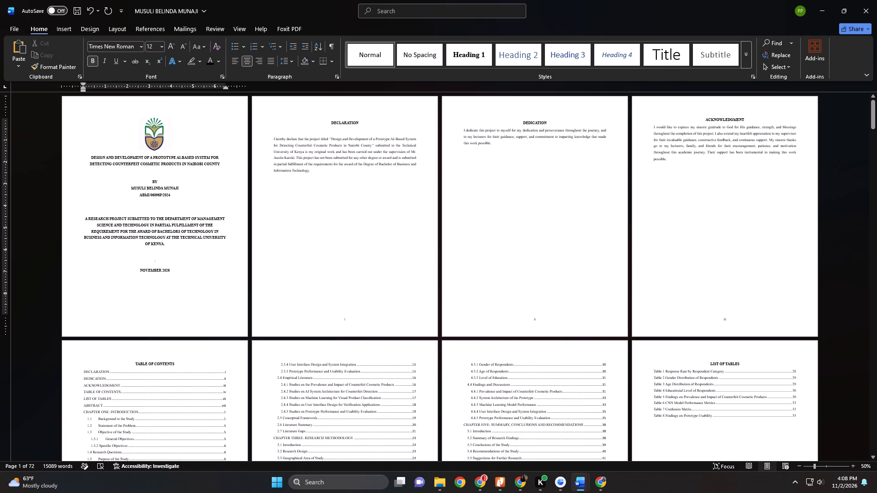
pyautogui.click(302, 108)
pyautogui.hotkey('ctrl', 's')
pyautogui.hotkey('ctrl', 's')
pyautogui.hotkey('ctrl', 's')
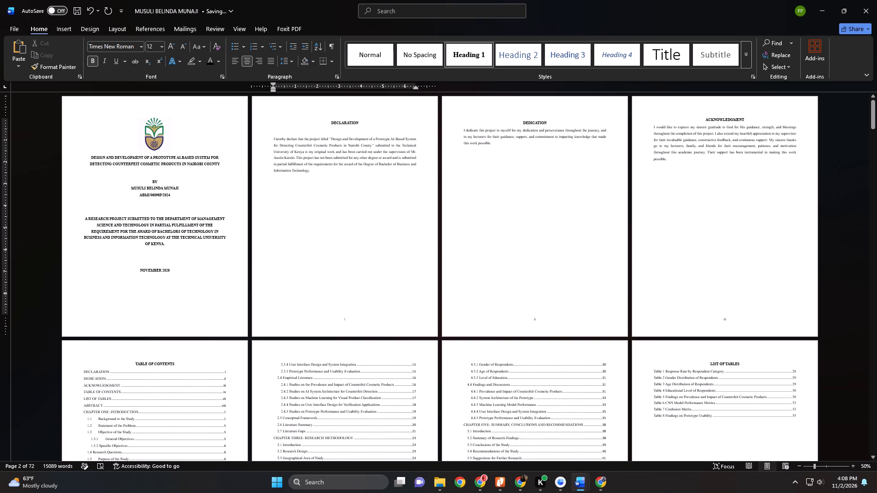
pyautogui.hotkey('ctrl', 's')
pyautogui.hotkey('ctrl', 's')
pyautogui.hotkey('ctrl', 's')
pyautogui.hotkey('ctrl', 's')
pyautogui.hotkey('ctrl', 's')
pyautogui.hotkey('ctrl', 's')
pyautogui.hotkey('ctrl', 's')
pyautogui.hotkey('ctrl', 's')
# Review the page layout of the front matter, chapter one and the opening of chapter two, saving the document along the way.
pyautogui.click(333, 230)
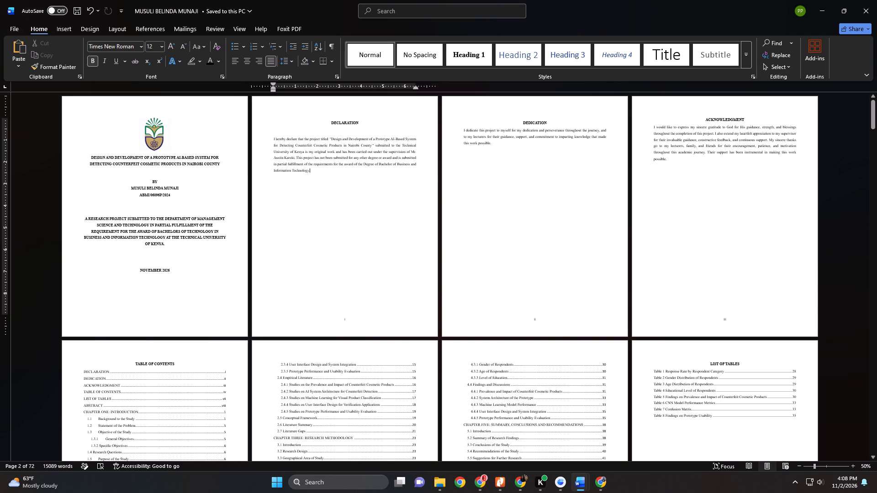
pyautogui.scroll(-3, 333, 230)
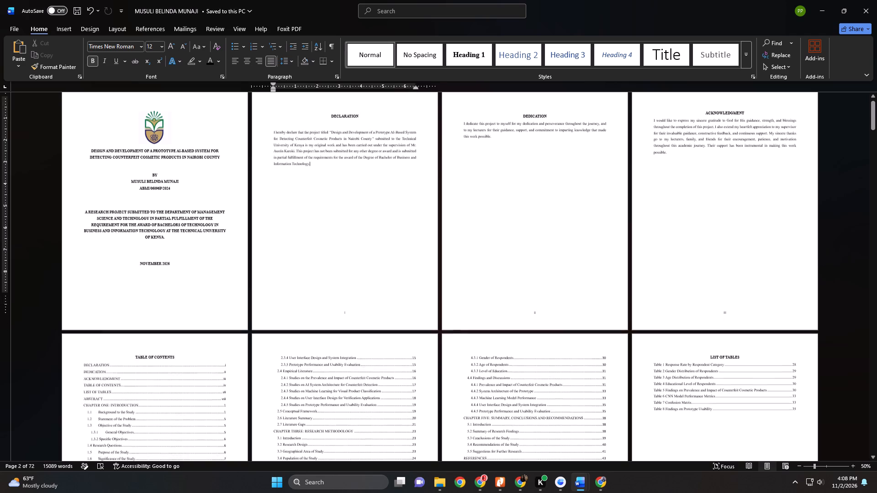
pyautogui.scroll(-3, 333, 230)
pyautogui.scroll(8, 333, 230)
pyautogui.scroll(-1, 333, 230)
pyautogui.scroll(1, 333, 230)
pyautogui.scroll(-3, 333, 230)
pyautogui.scroll(1, 333, 230)
pyautogui.scroll(-1, 333, 230)
pyautogui.scroll(1, 333, 230)
pyautogui.scroll(-10, 333, 230)
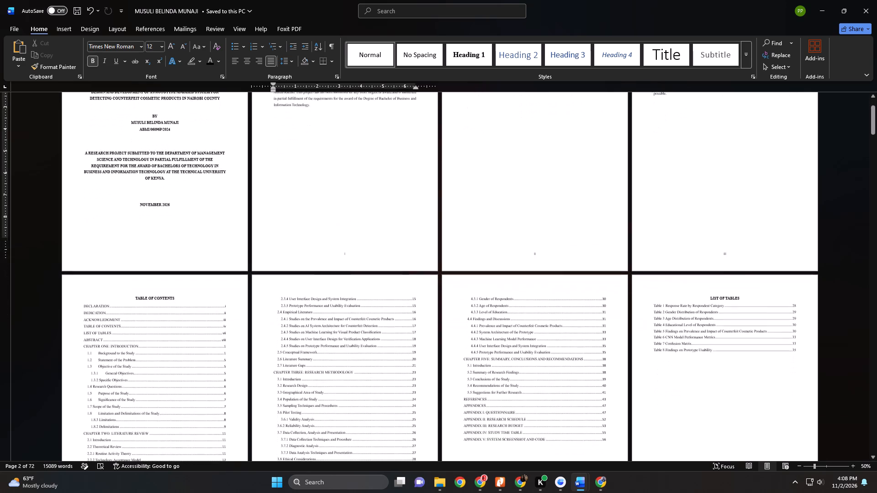
pyautogui.scroll(-20, 334, 230)
pyautogui.scroll(-6, 334, 230)
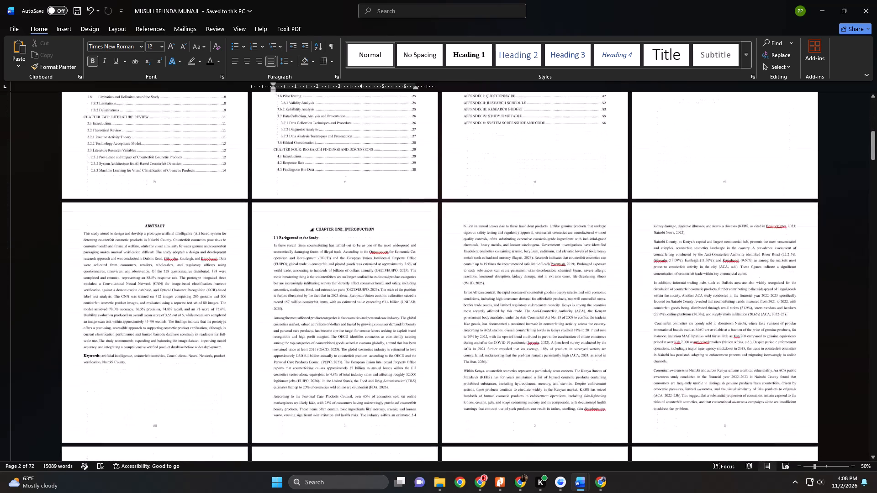
pyautogui.scroll(1, 334, 224)
pyautogui.scroll(-7, 334, 224)
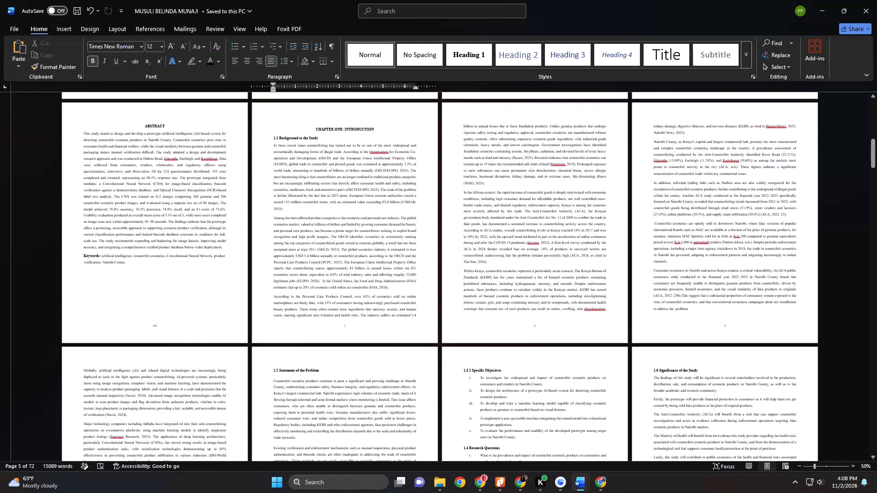
pyautogui.hotkey('ctrl', 's')
pyautogui.scroll(-12, 335, 224)
pyautogui.scroll(1, 335, 223)
pyautogui.scroll(-6, 335, 223)
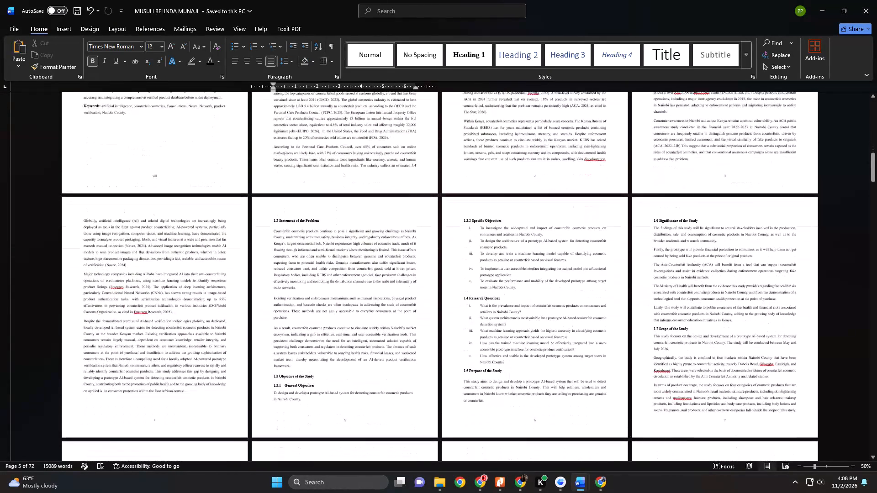
pyautogui.scroll(-1, 335, 222)
pyautogui.scroll(1, 335, 222)
pyautogui.scroll(-3, 335, 222)
pyautogui.scroll(1, 335, 222)
pyautogui.scroll(-20, 335, 222)
pyautogui.scroll(-3, 335, 222)
pyautogui.scroll(1, 337, 219)
pyautogui.scroll(-2, 337, 219)
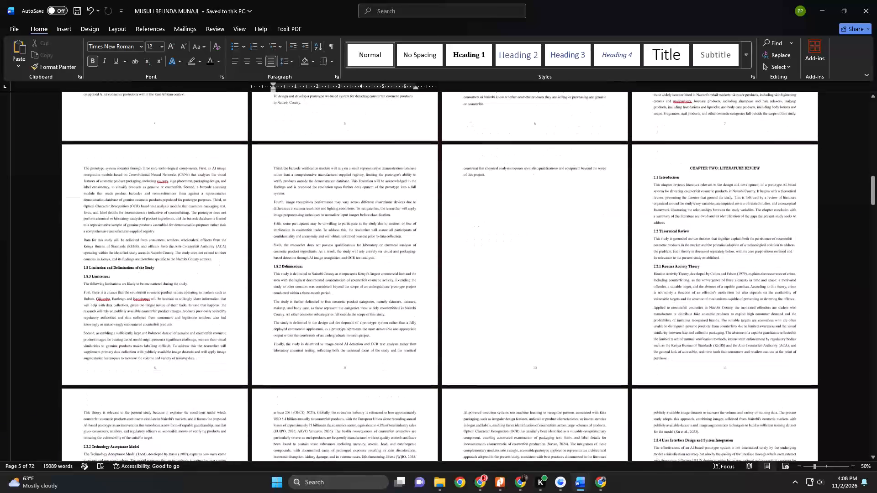
pyautogui.scroll(2, 337, 219)
pyautogui.scroll(-1, 337, 219)
pyautogui.scroll(2, 337, 219)
# Review the page layout from chapter one through the remaining chapters, references and appendices to the final code screenshots.
pyautogui.moveTo(872, 189); pyautogui.dragTo(872, 168)
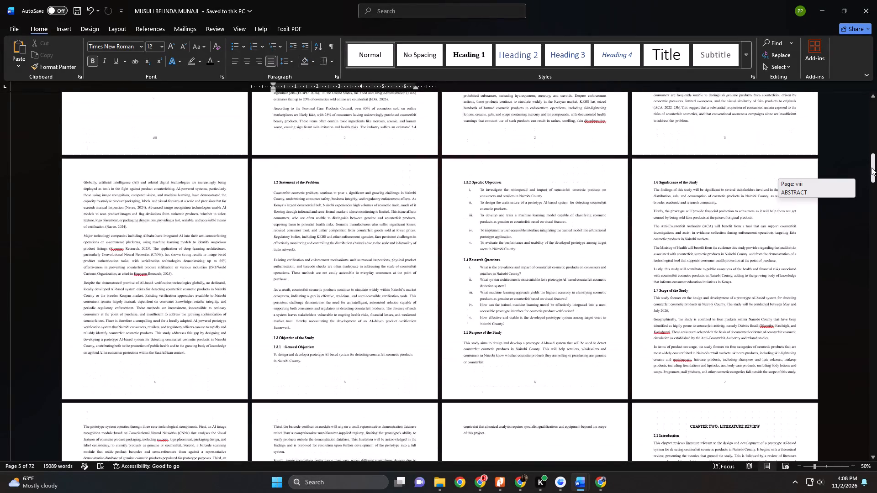
pyautogui.moveTo(872, 168); pyautogui.dragTo(876, 178)
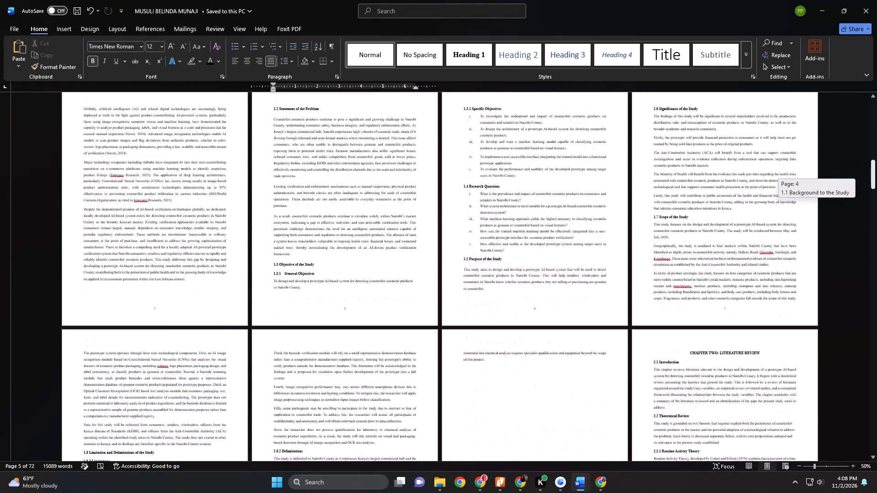
pyautogui.moveTo(876, 178); pyautogui.dragTo(876, 239)
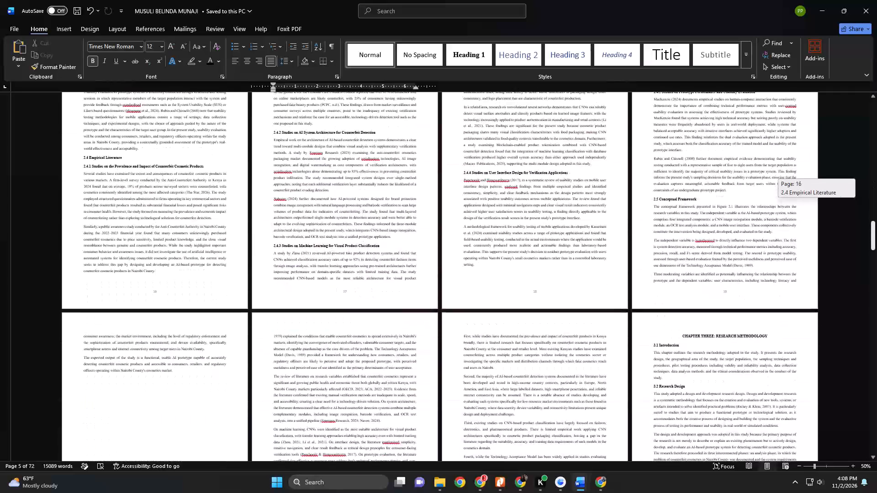
pyautogui.moveTo(876, 239); pyautogui.dragTo(876, 280)
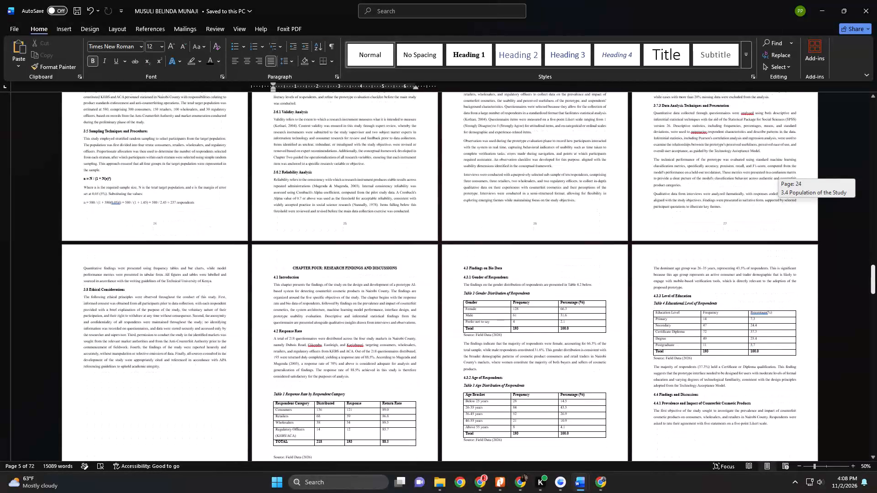
pyautogui.moveTo(876, 280); pyautogui.dragTo(876, 323)
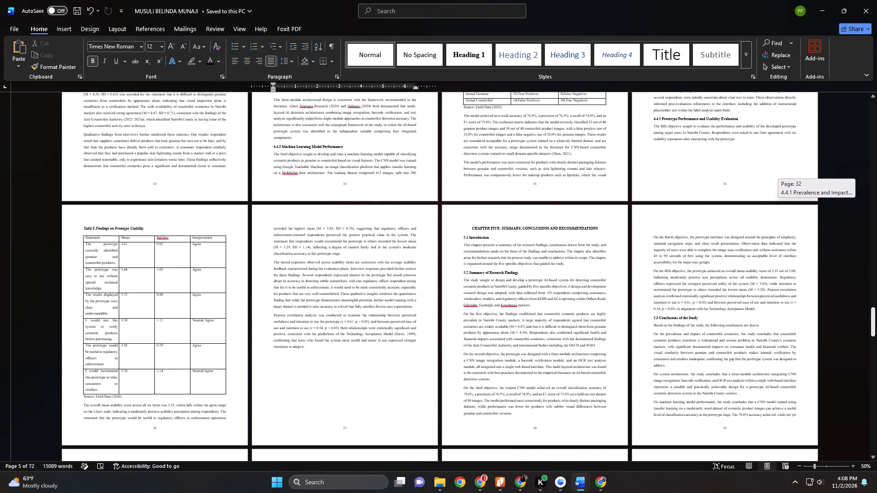
pyautogui.moveTo(876, 323); pyautogui.dragTo(876, 372)
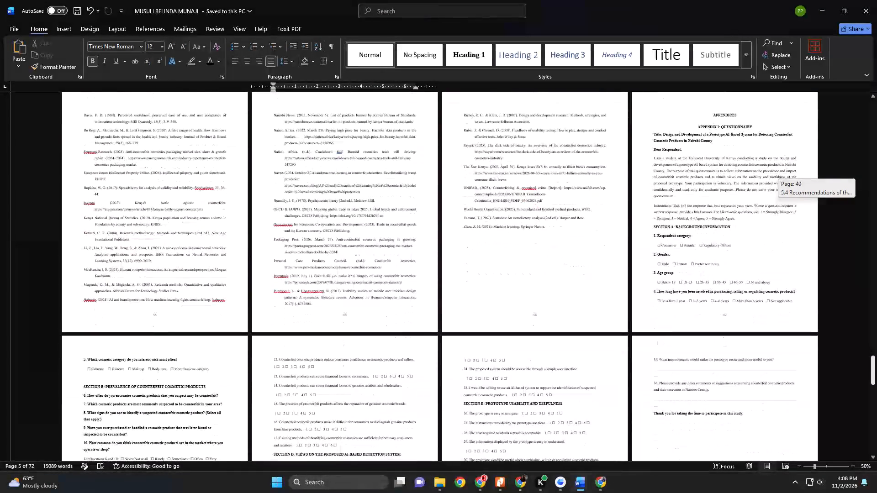
pyautogui.moveTo(876, 372); pyautogui.dragTo(875, 445)
pyautogui.scroll(-2, 436, 343)
pyautogui.scroll(1, 436, 343)
pyautogui.scroll(-1, 436, 343)
pyautogui.scroll(1, 436, 343)
pyautogui.scroll(-2, 436, 343)
# Save the reviewed document.
pyautogui.hotkey('ctrl', 's')
pyautogui.hotkey('ctrl', 's')
pyautogui.hotkey('ctrl', 's')
pyautogui.click(16, 30)
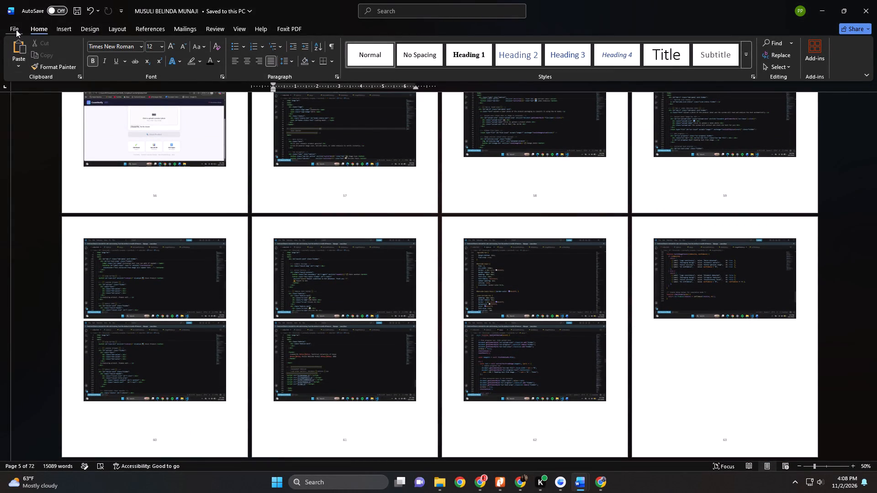
pyautogui.click(30, 132)
# Set both the print size and the page size to A4 in the Kyocera TASKalfa 3253ci KX printer properties.
pyautogui.click(16, 28)
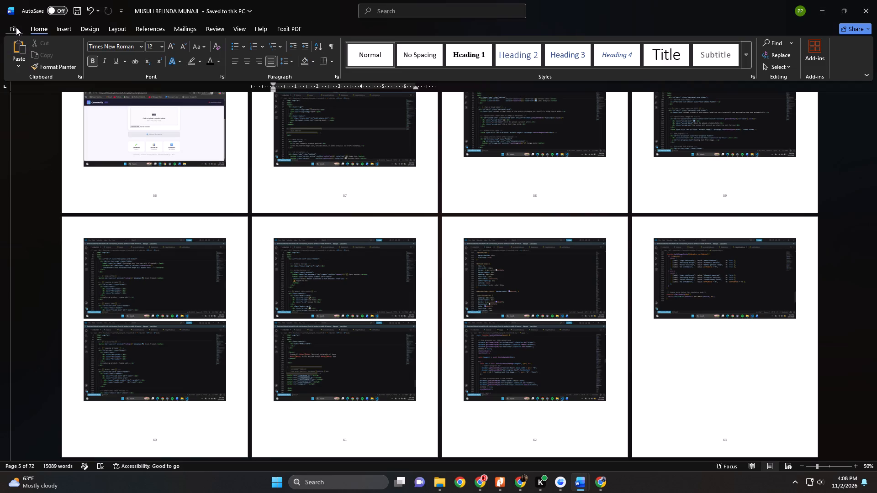
pyautogui.click(34, 215)
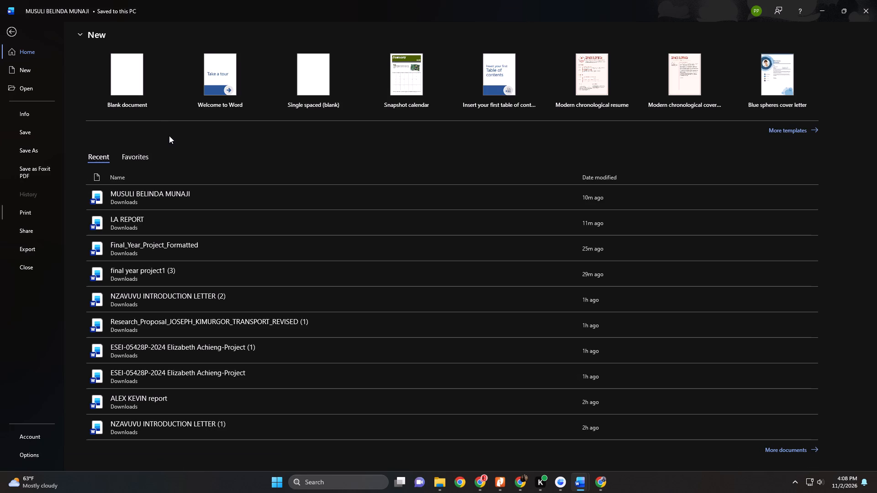
pyautogui.click(31, 211)
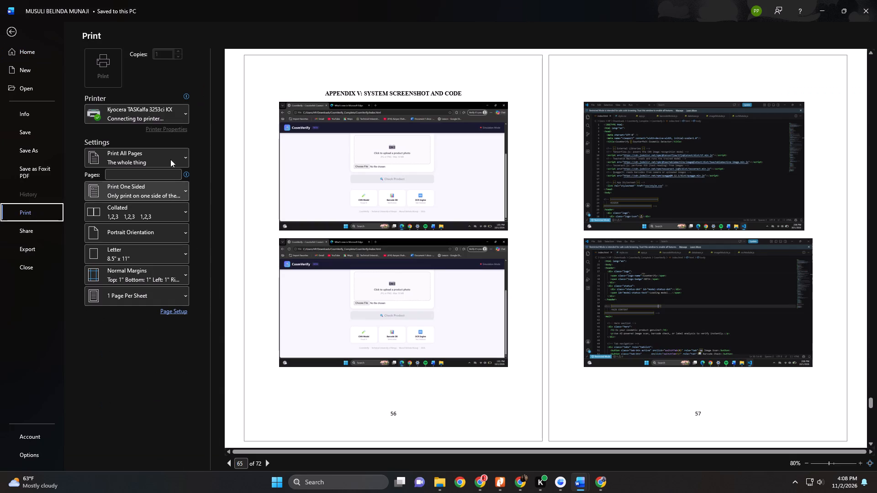
pyautogui.click(169, 130)
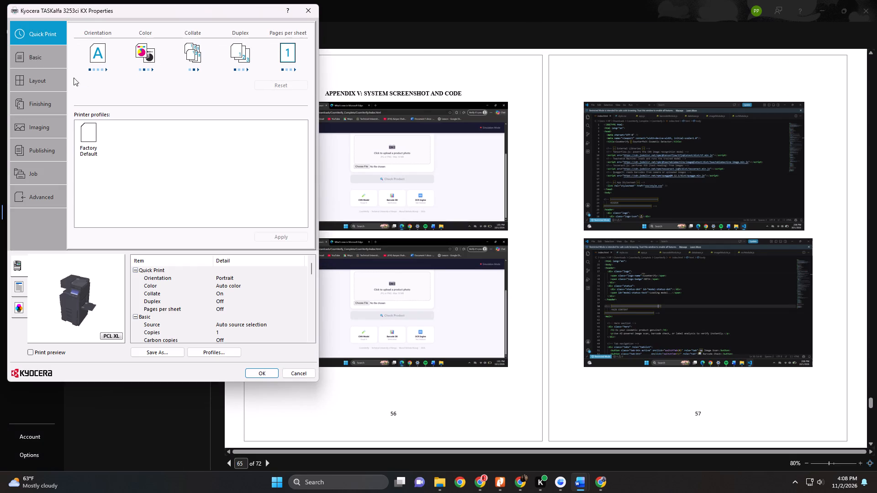
pyautogui.click(45, 63)
pyautogui.click(100, 45)
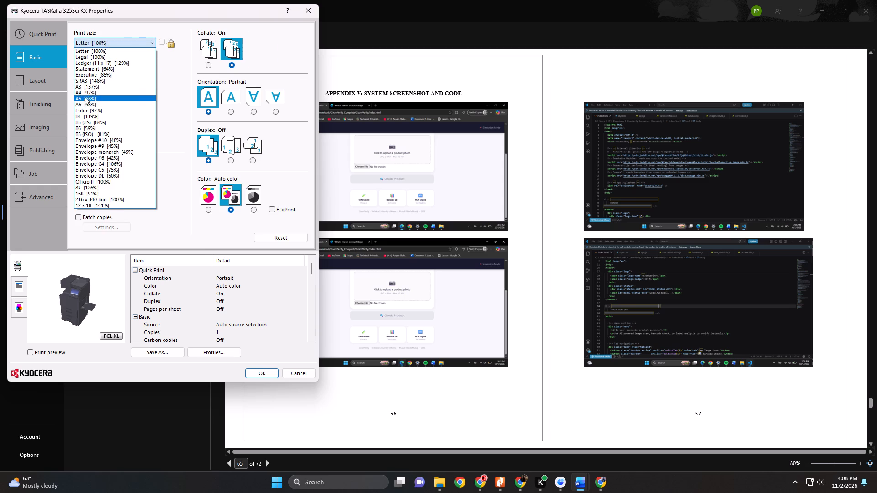
pyautogui.click(85, 94)
pyautogui.click(95, 55)
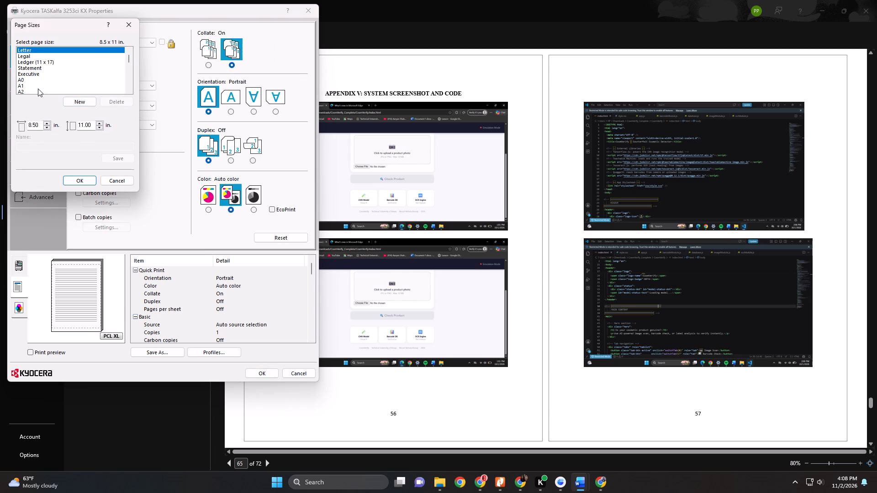
pyautogui.scroll(-2, 38, 89)
pyautogui.click(25, 73)
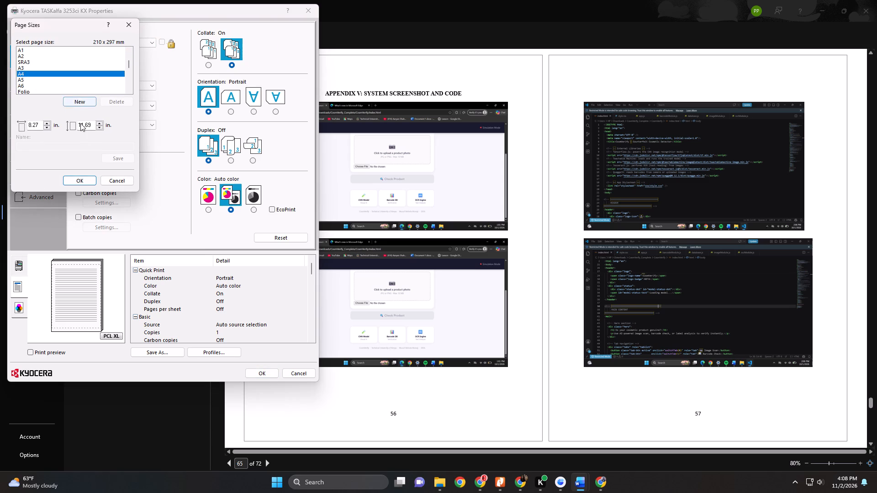
pyautogui.click(90, 181)
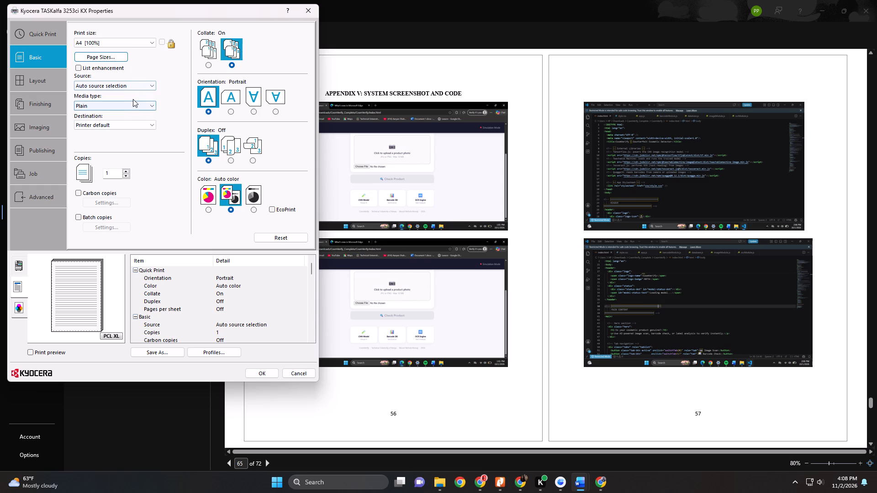
pyautogui.click(264, 374)
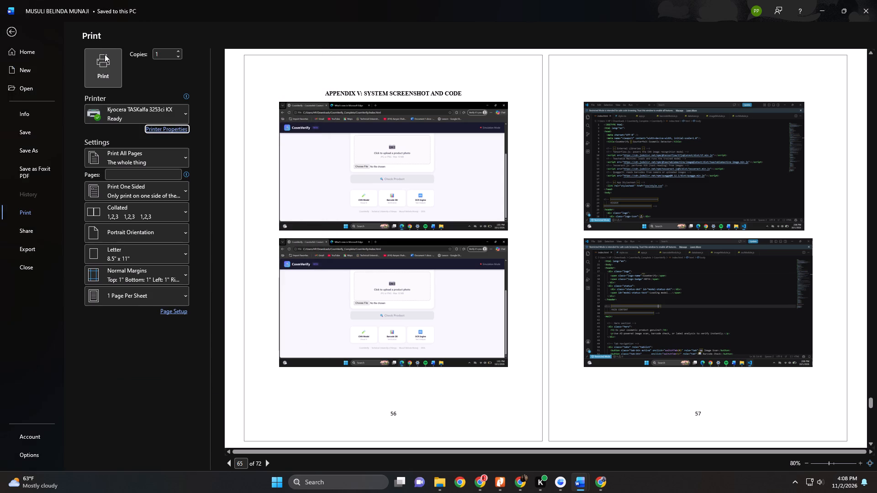
# Print one single-sided copy of the whole document on the Kyocera TASKalfa 3253ci KX.
pyautogui.click(109, 59)
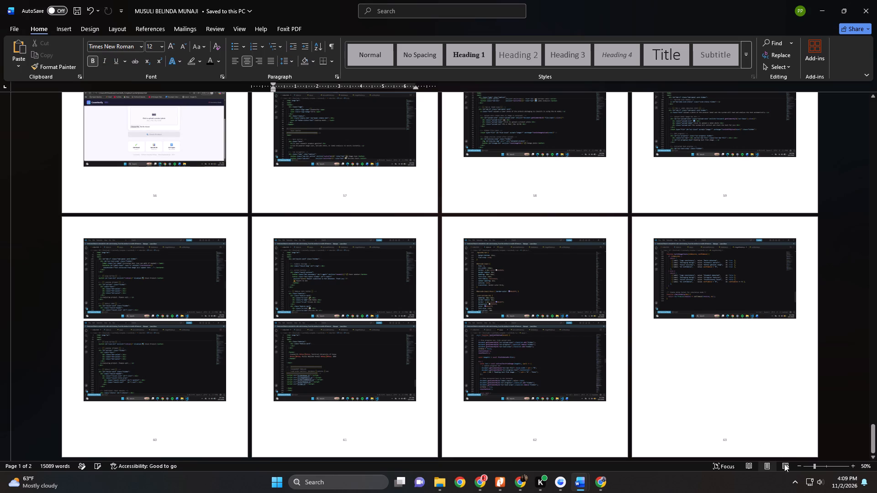
# Examine the multi-page overview of the document, including the cover page, declaration, table of contents and list of tables.
pyautogui.click(798, 466)
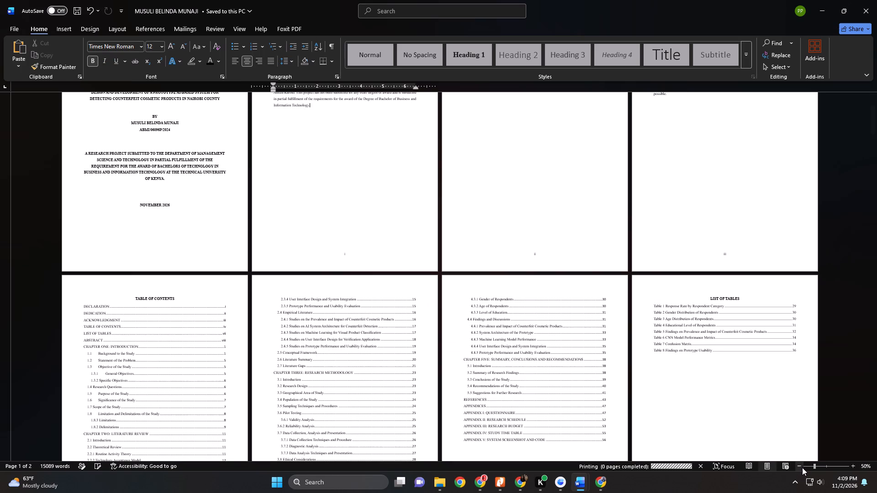
pyautogui.tripleClick(798, 466)
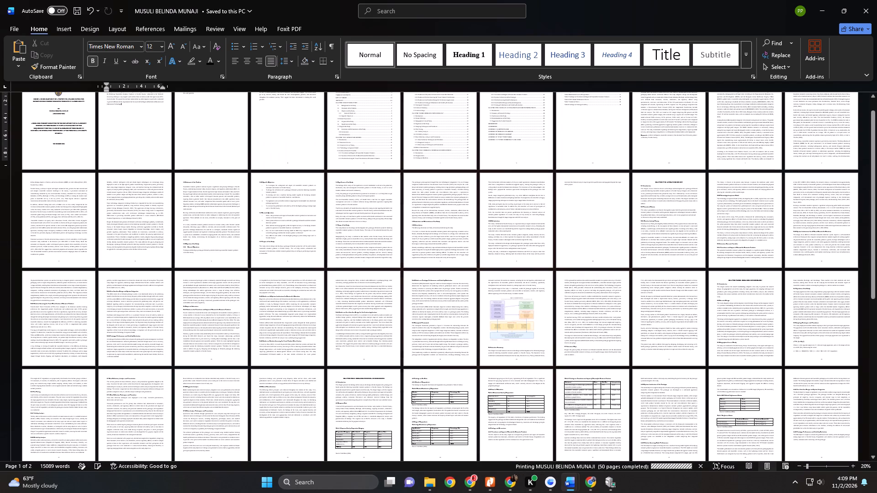
pyautogui.scroll(6, 284, 240)
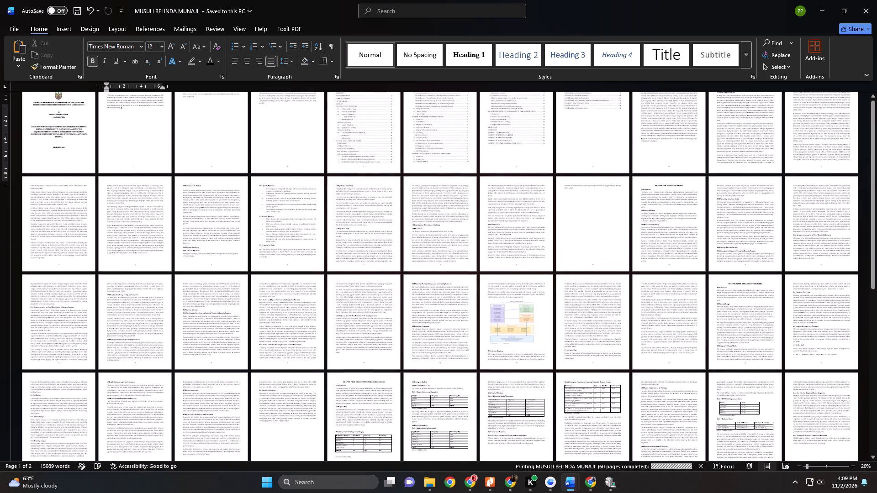
pyautogui.scroll(3, 284, 240)
pyautogui.scroll(2, 239, 241)
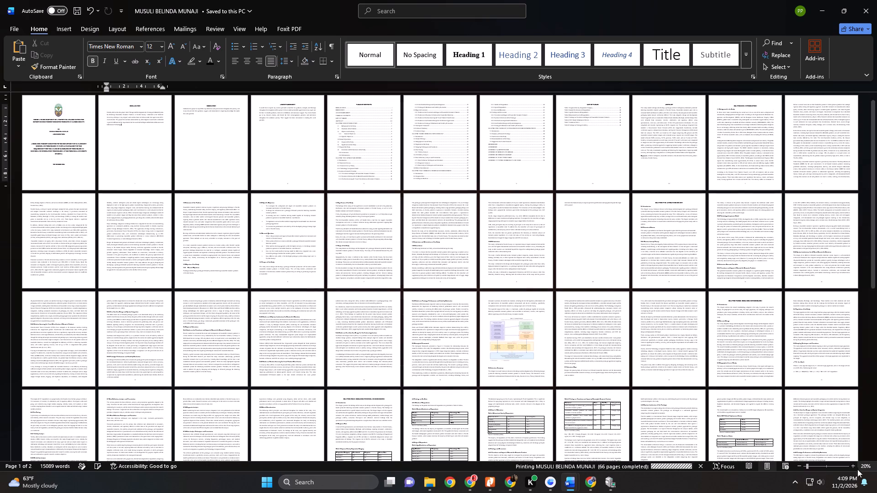
pyautogui.click(852, 466)
pyautogui.click(852, 466)
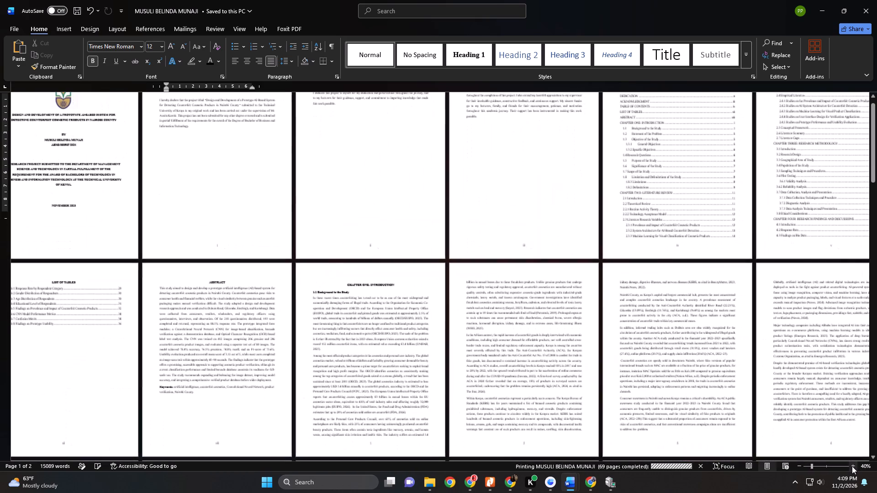
pyautogui.click(852, 466)
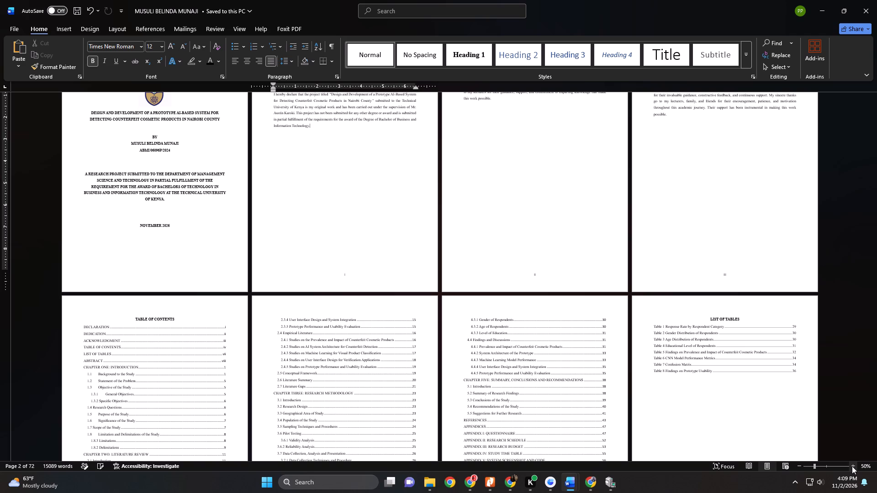
pyautogui.scroll(-2, 873, 376)
pyautogui.scroll(1, 863, 374)
pyautogui.scroll(-3, 863, 374)
pyautogui.scroll(1, 863, 373)
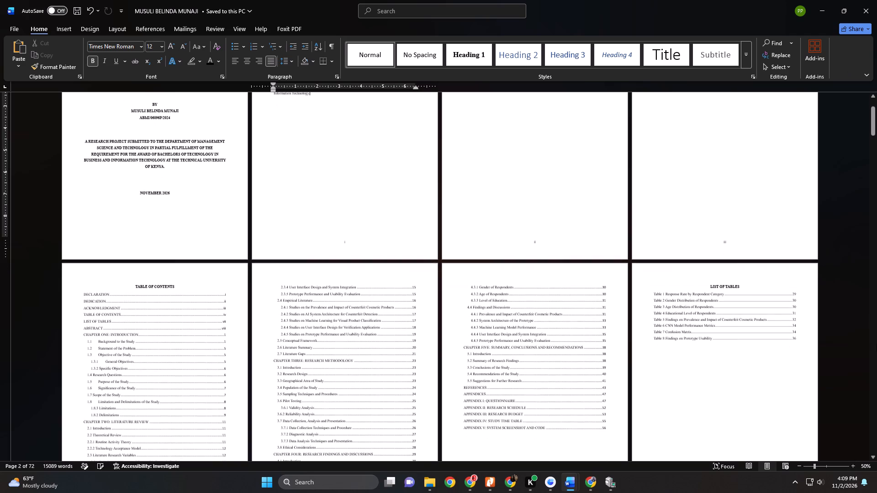
# Check the page layout from the front matter through the chapters, references and appendices to the last code screenshots.
pyautogui.click(797, 467)
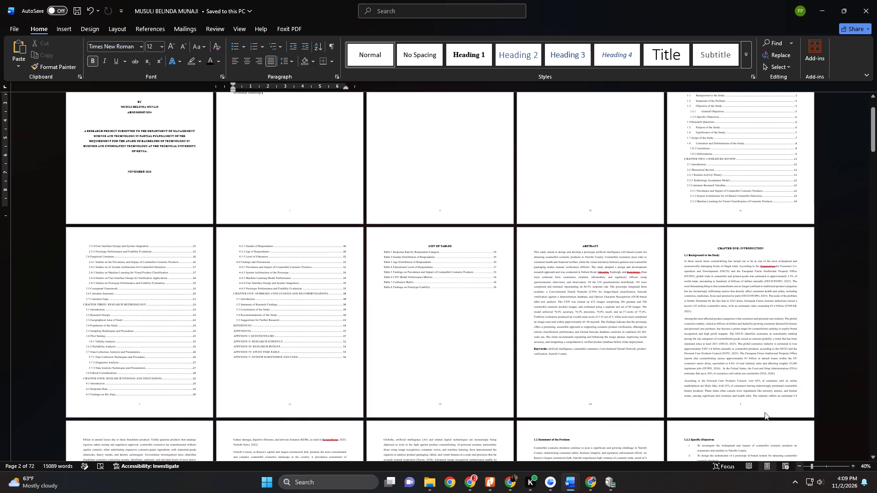
pyautogui.scroll(-5, 683, 331)
pyautogui.click(876, 140)
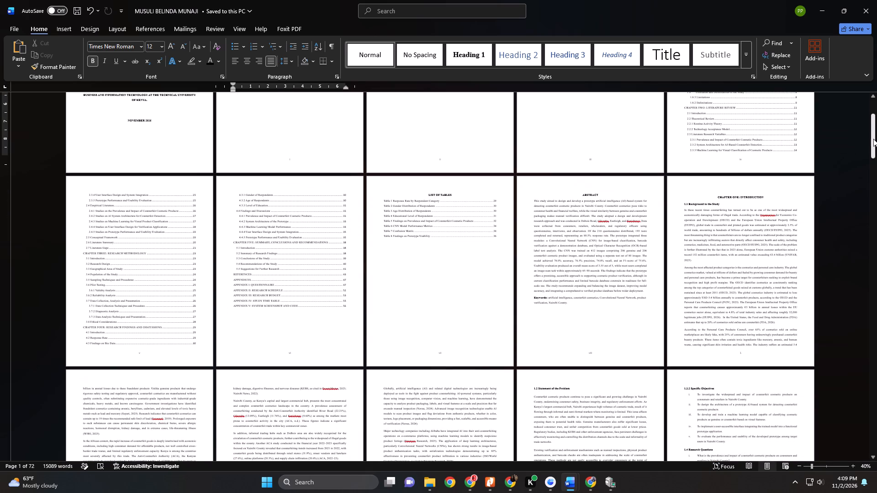
pyautogui.moveTo(873, 138); pyautogui.dragTo(876, 265)
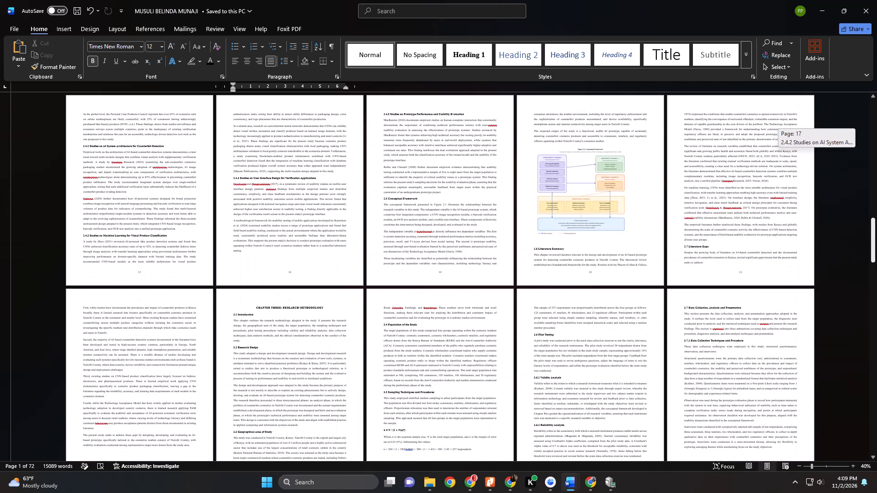
pyautogui.moveTo(876, 265); pyautogui.dragTo(876, 362)
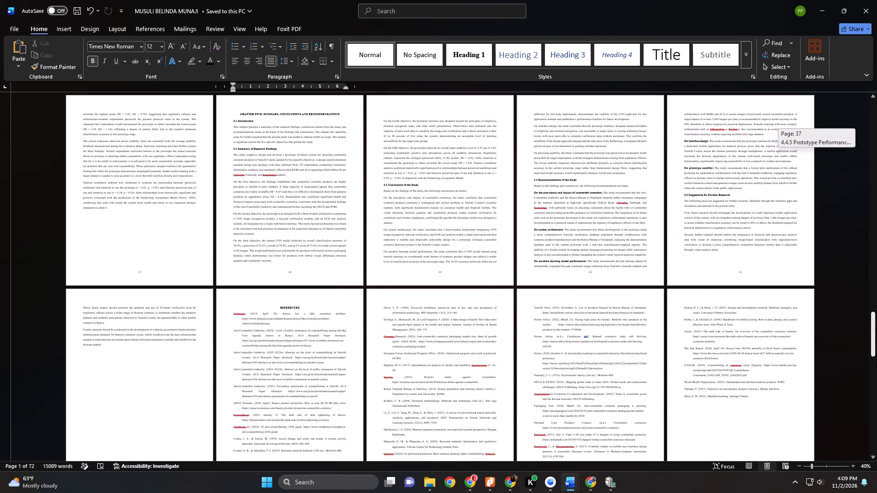
pyautogui.moveTo(876, 362); pyautogui.dragTo(876, 425)
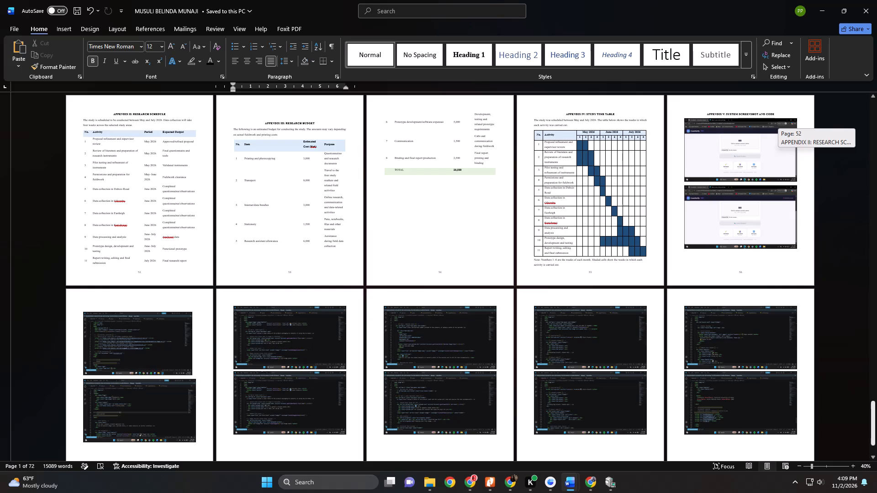
pyautogui.moveTo(876, 425); pyautogui.dragTo(876, 436)
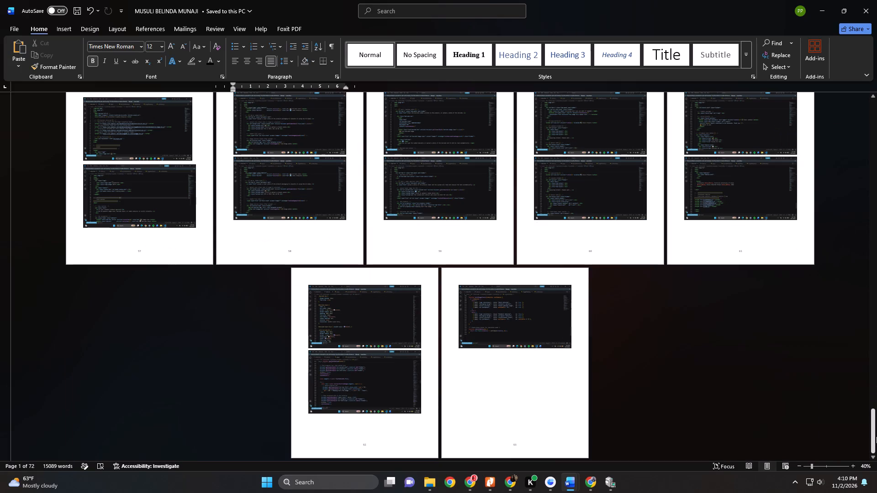
pyautogui.scroll(3, 776, 355)
pyautogui.scroll(-1, 765, 342)
pyautogui.scroll(9, 761, 336)
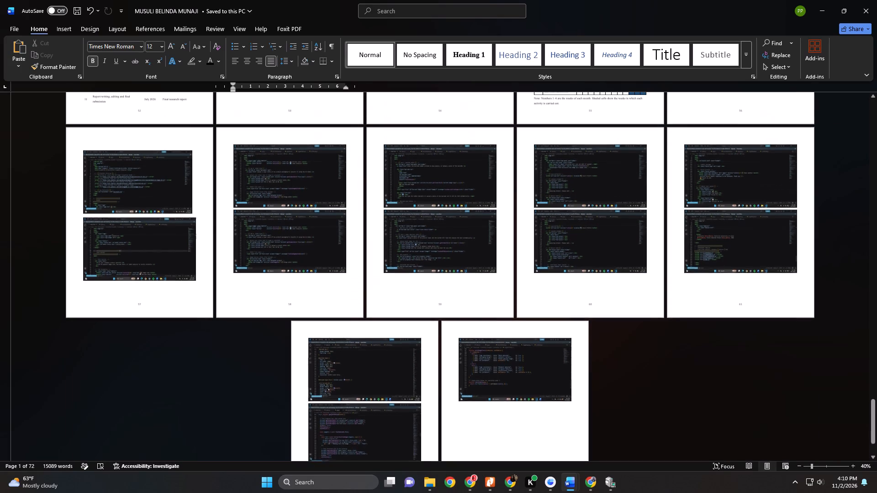
pyautogui.scroll(9, 741, 295)
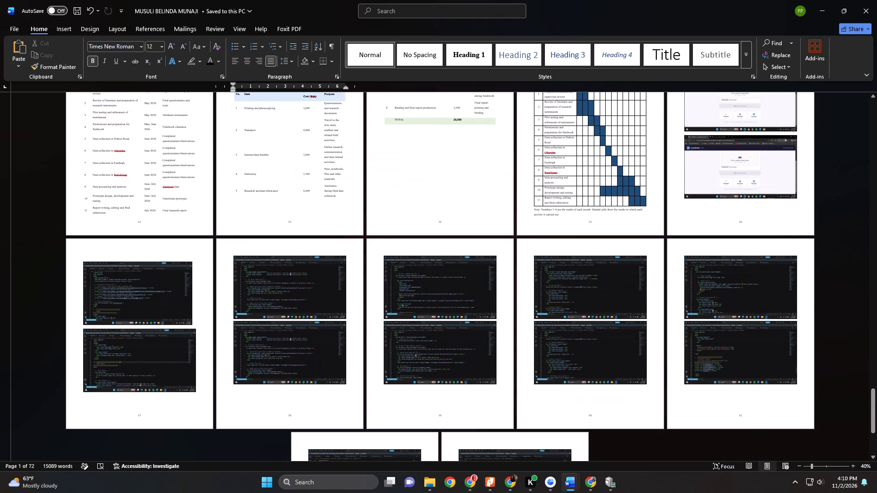
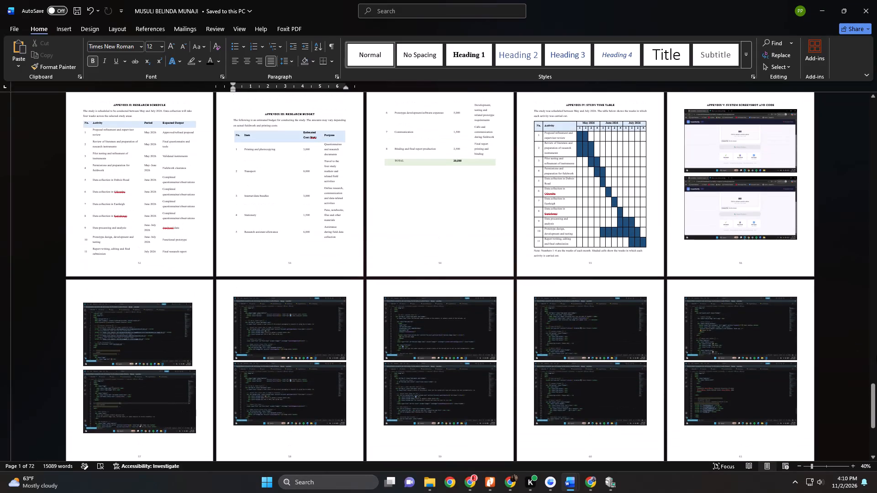
# Return to the front pages of the document and place the cursor on the declaration page.
pyautogui.moveTo(872, 393); pyautogui.dragTo(868, 96)
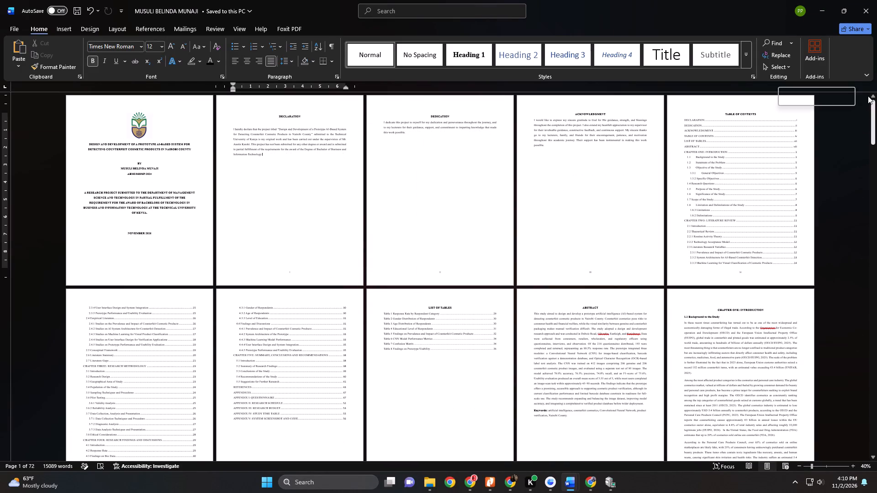
pyautogui.moveTo(868, 96); pyautogui.dragTo(868, 94)
pyautogui.scroll(5, 233, 202)
pyautogui.click(275, 163)
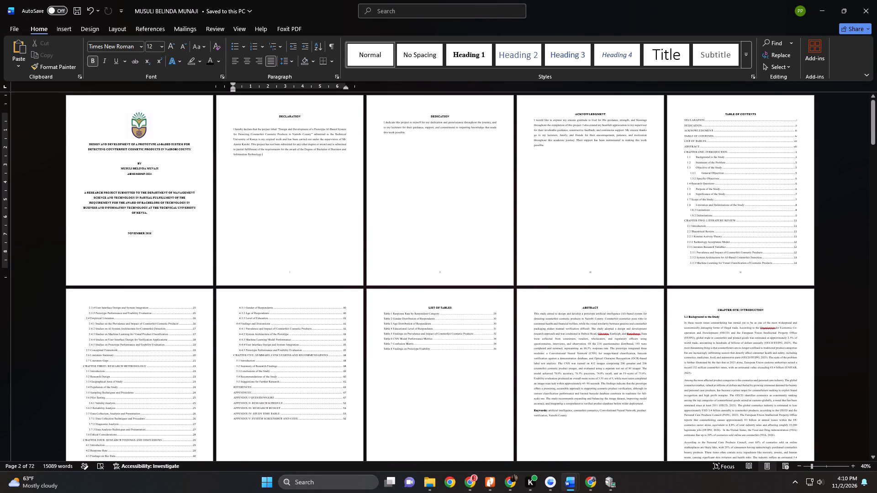
# Search Windows for the Snipping Tool app.
pyautogui.click(333, 478)
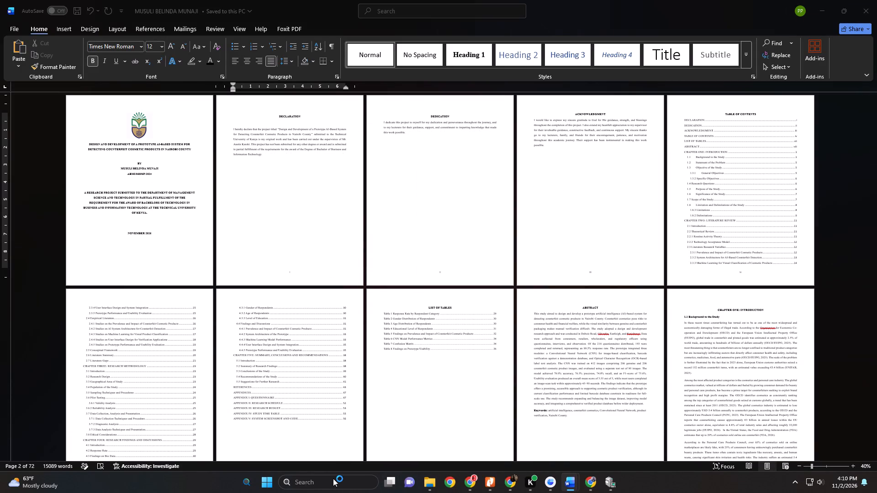
pyautogui.write('SNI')
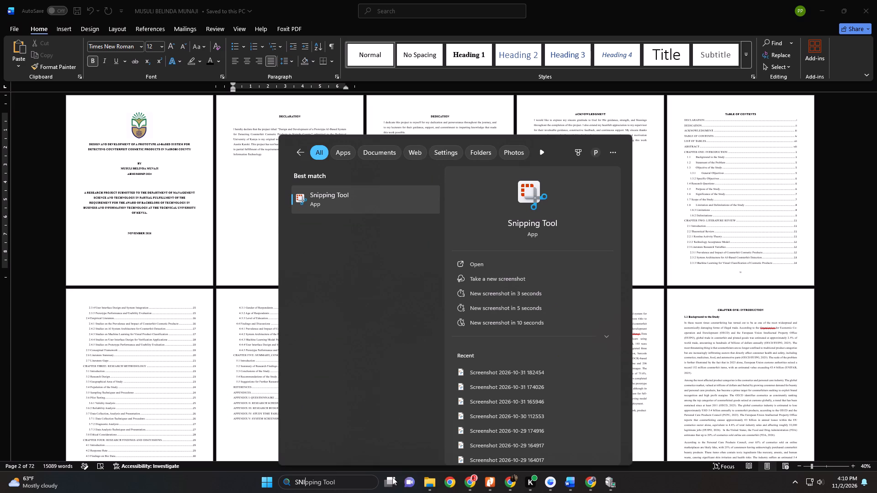
# Capture the document's cover page as a rectangular screenshot with Snipping Tool and copy the image to the clipboard.
pyautogui.click(489, 263)
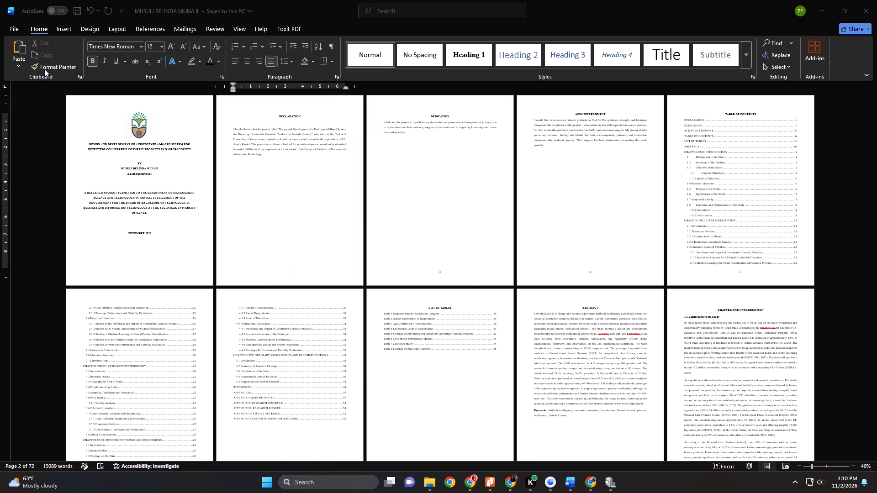
pyautogui.click(333, 110)
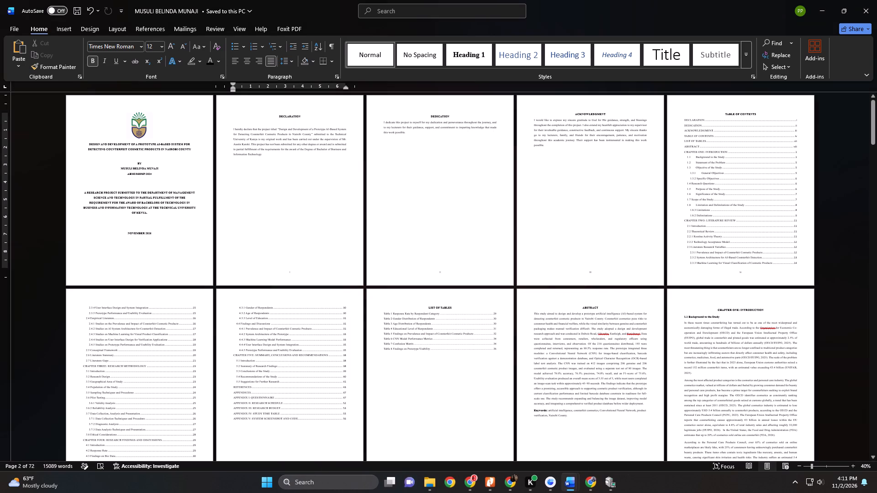
pyautogui.moveTo(68, 98); pyautogui.dragTo(207, 262)
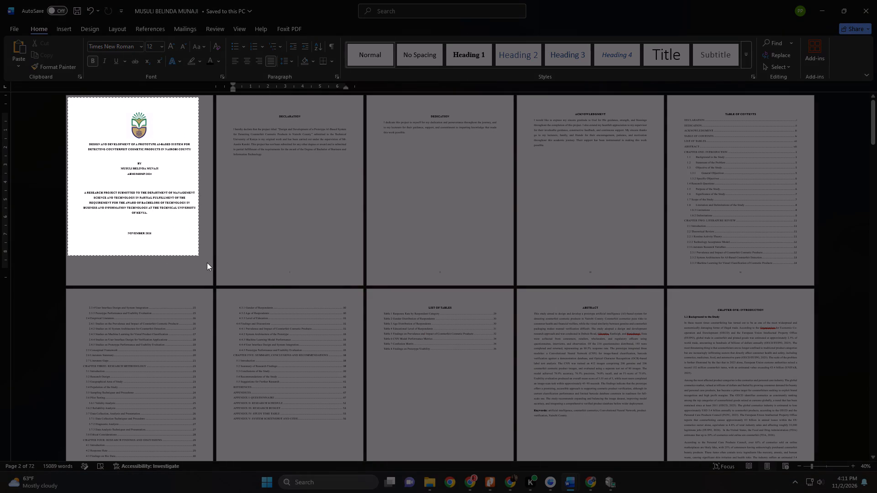
pyautogui.moveTo(207, 262); pyautogui.dragTo(211, 276)
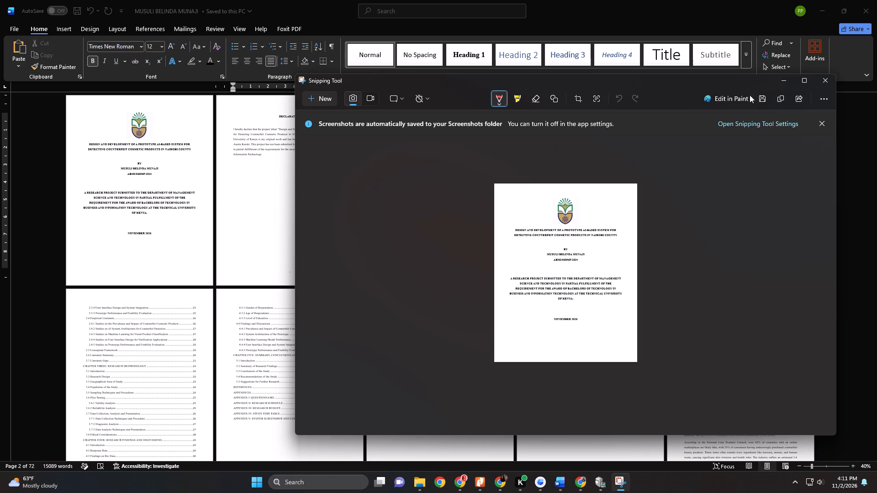
pyautogui.click(778, 101)
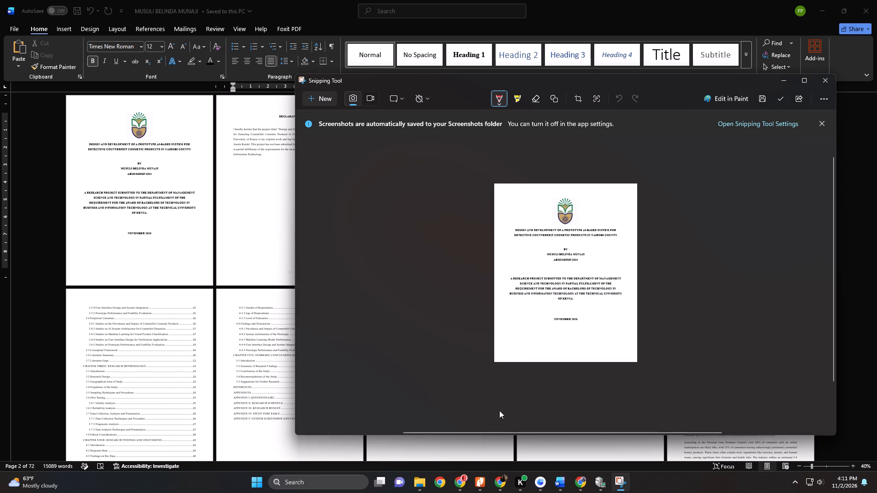